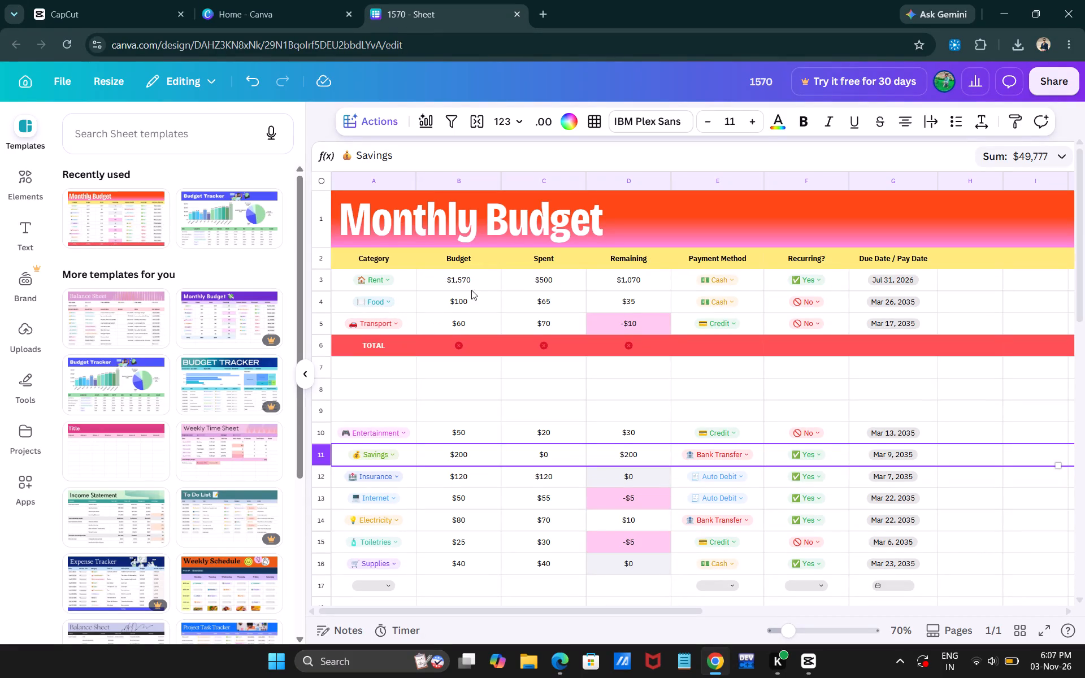
Set the Budget amount in the Rent row to 1750.
double_click(460, 281)
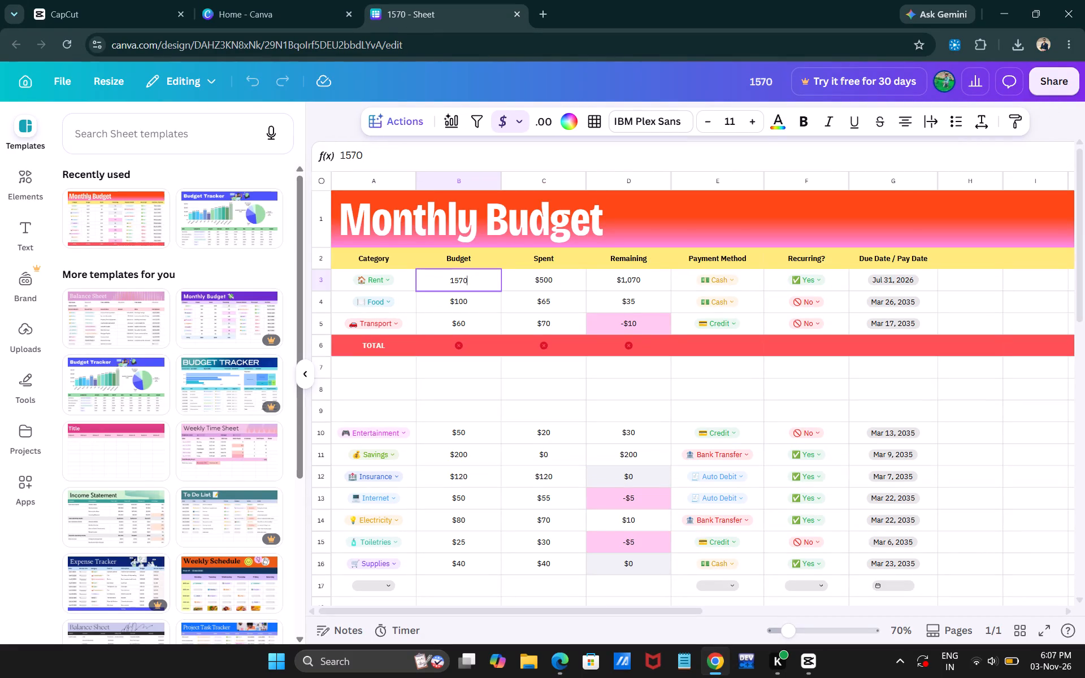
type("17=")
key("BackSpace")
key("BackSpace")
key("BackSpace")
key("BackSpace")
key("BackSpace")
key("BackSpace")
type("750")
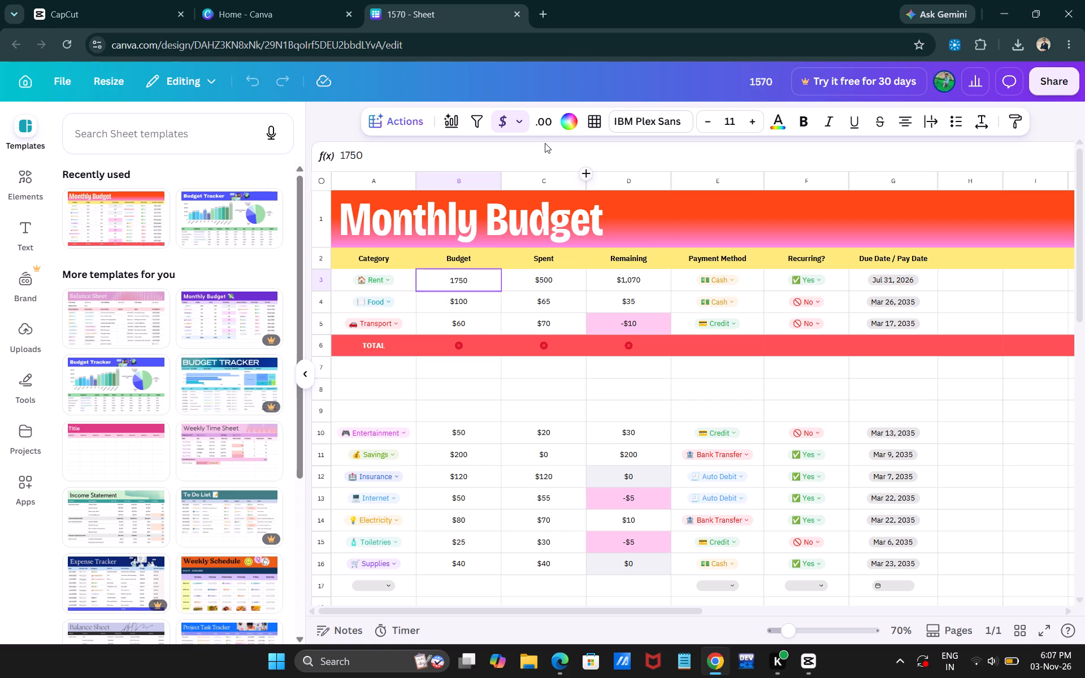
Format the Rent row's Budget amount as rupee currency with two decimals (₹1,234.56 style).
left_click(522, 120)
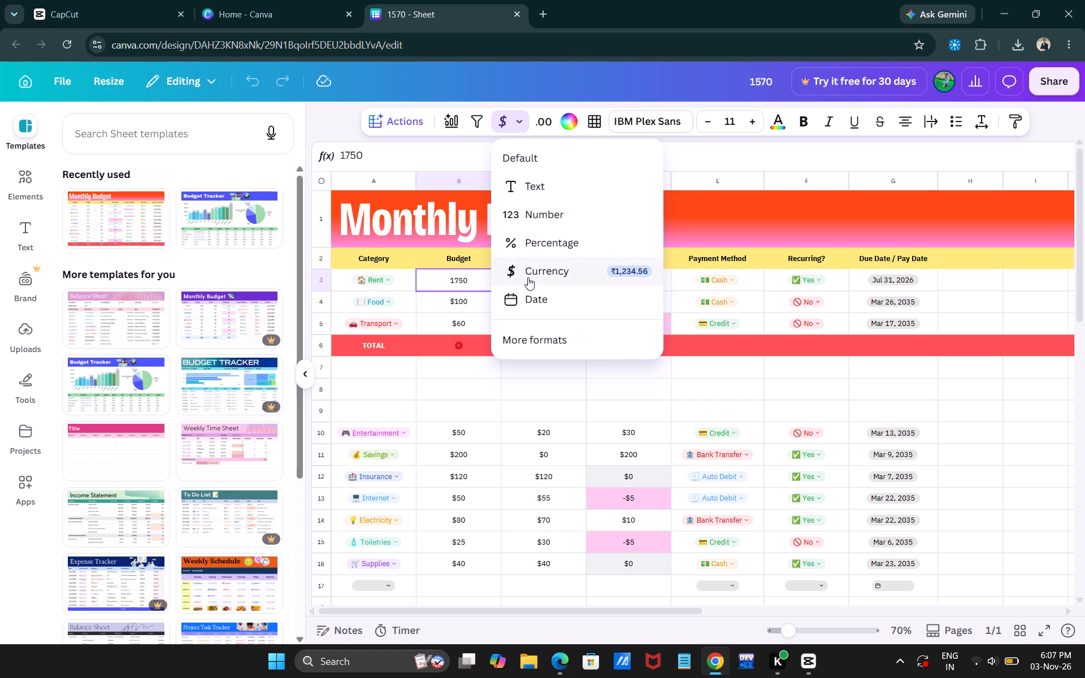
left_click(528, 277)
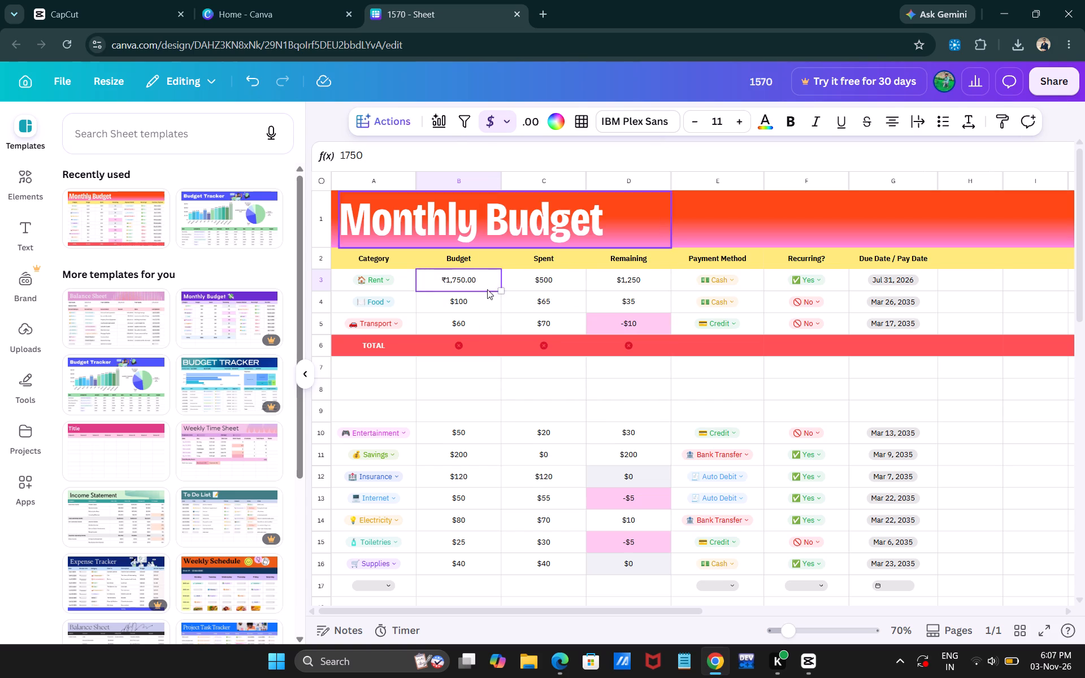
left_click(553, 397)
left_click(546, 279)
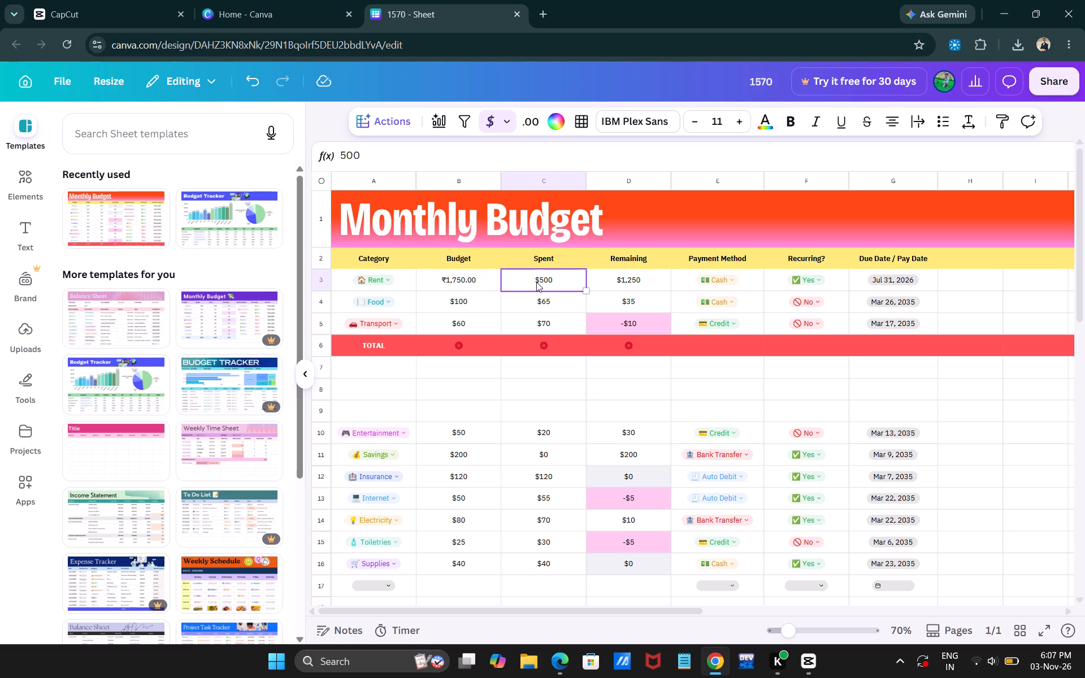
Open the Food row's Budget amount for editing.
left_click(445, 306)
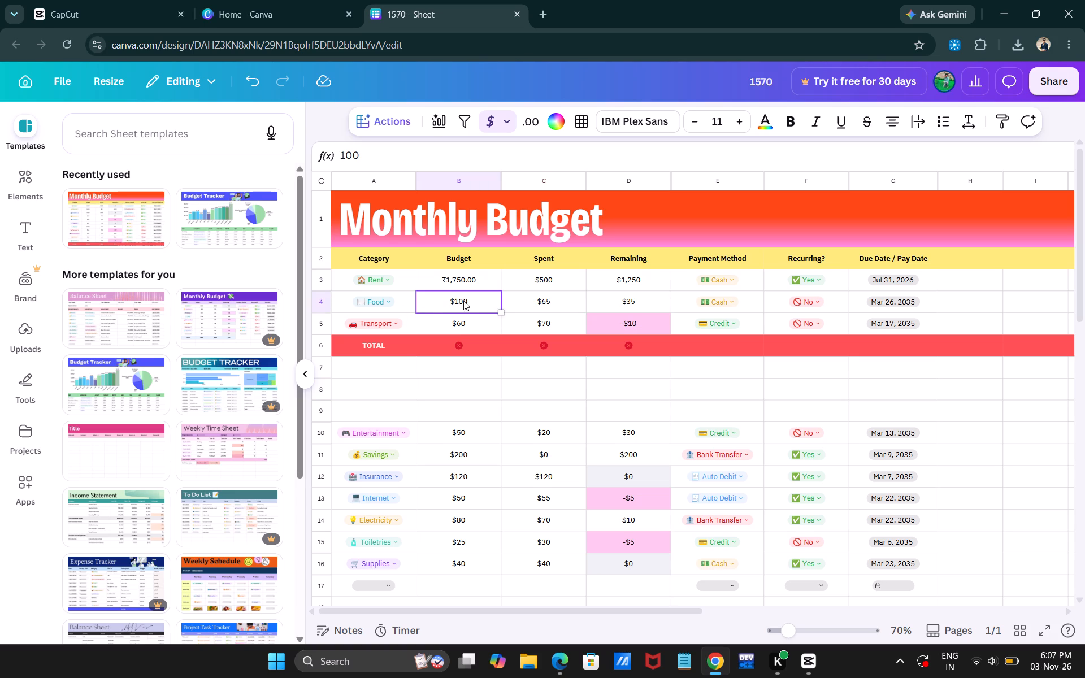
double_click(463, 301)
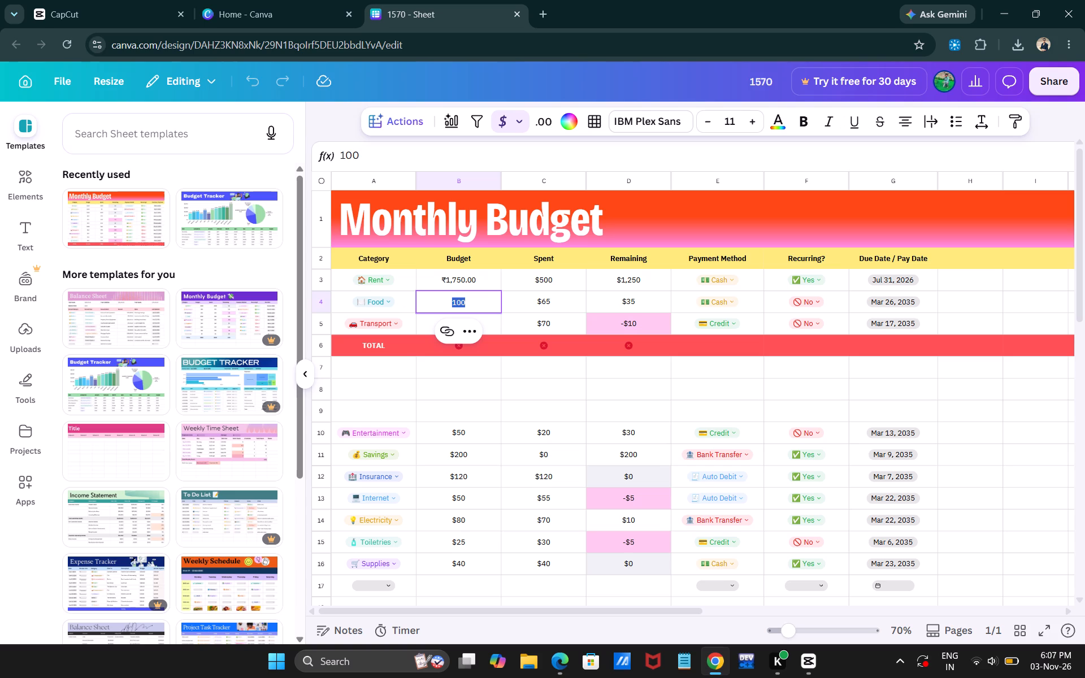
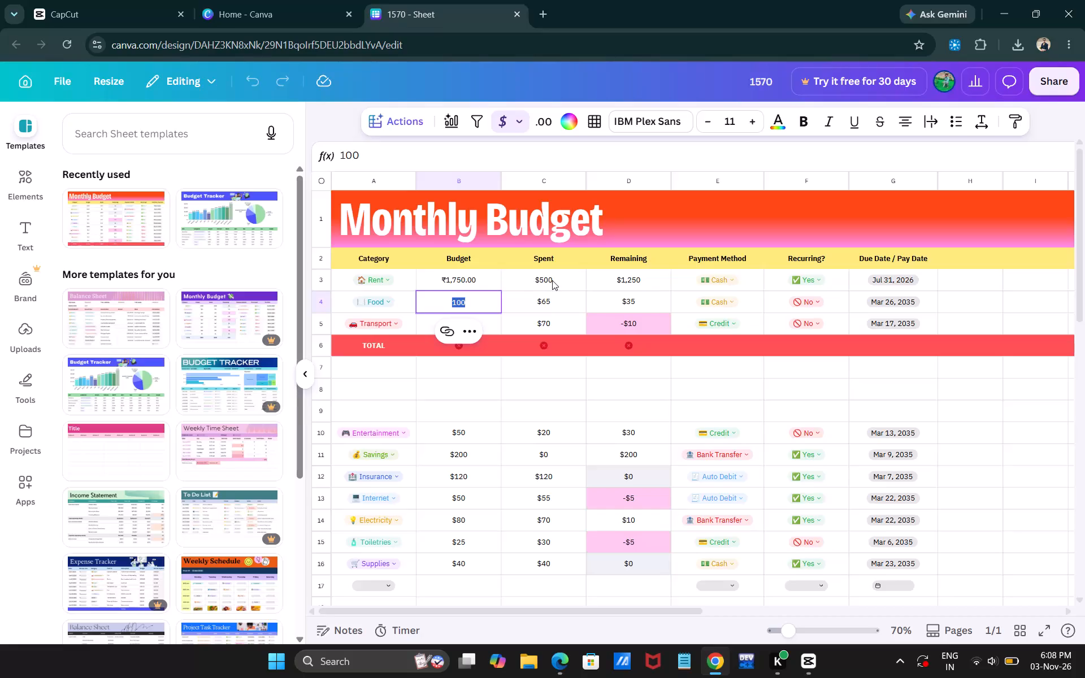
Format the Rent row's Spent amount as rupee currency.
double_click(550, 279)
double_click(459, 300)
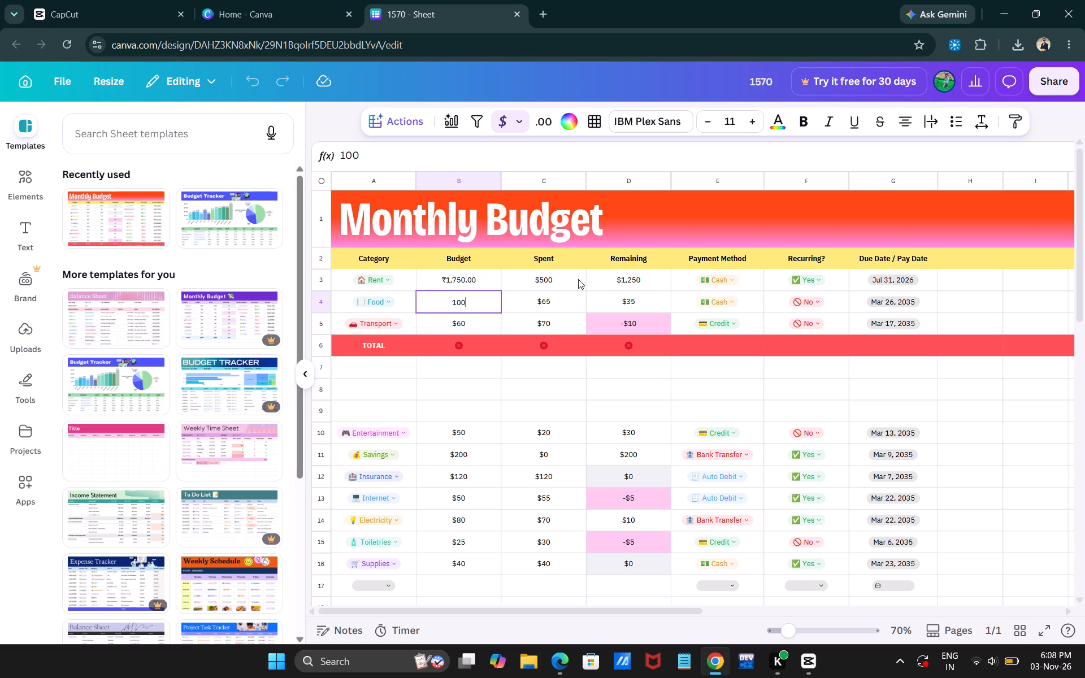
double_click(555, 281)
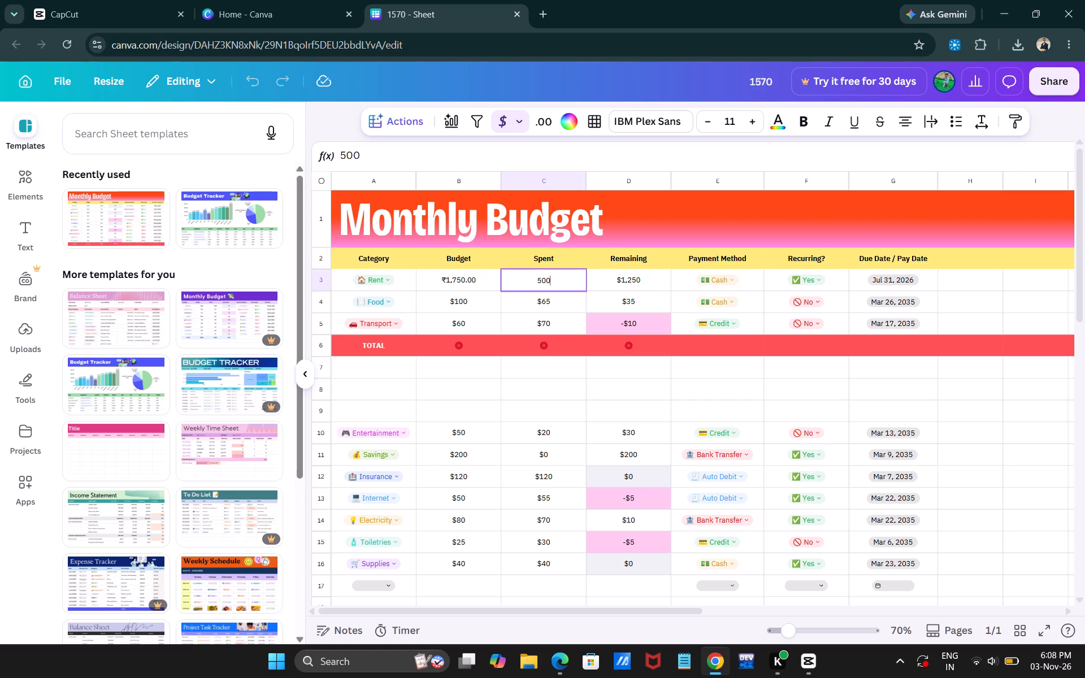
left_click(525, 116)
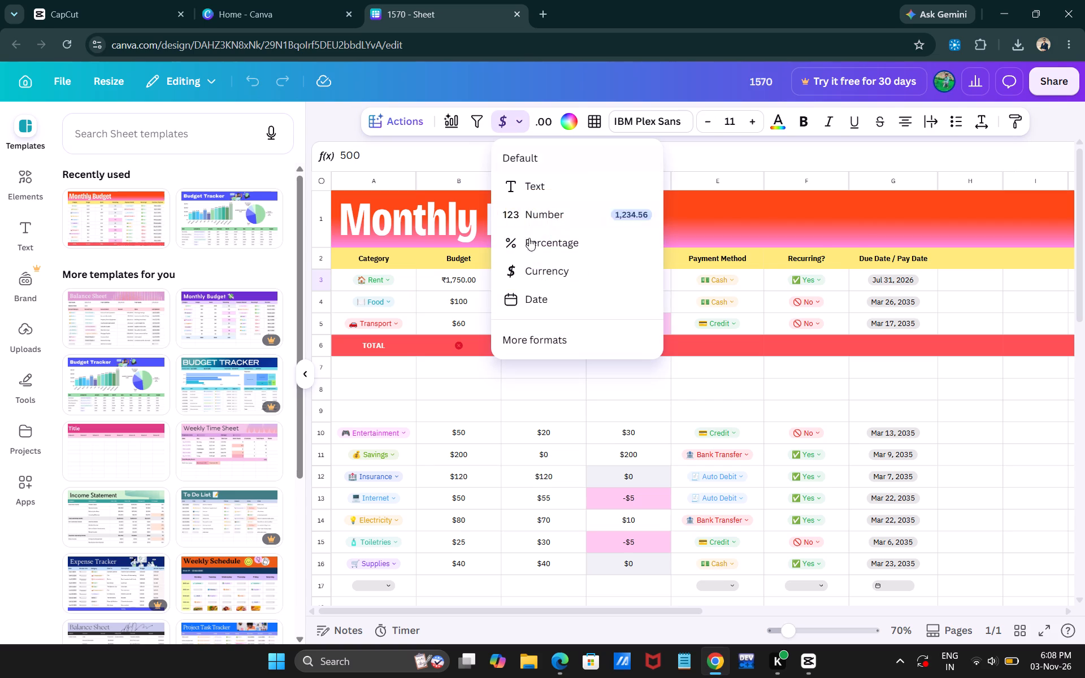
left_click(544, 277)
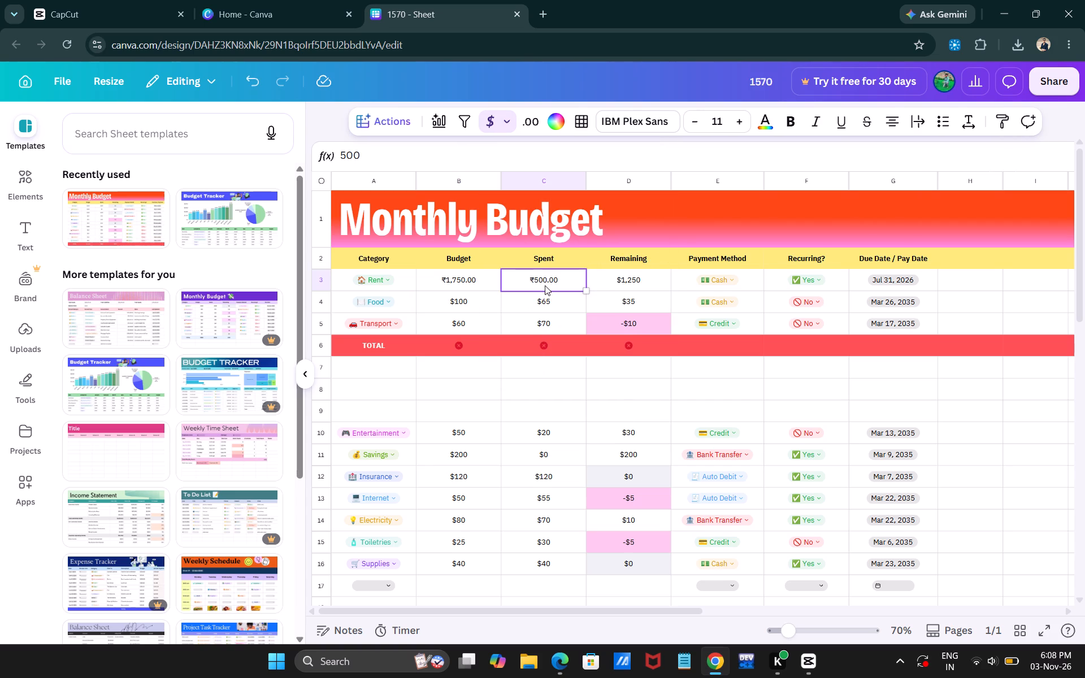
Set the Spent amount in the Rent row to 1750.
double_click(542, 284)
type("1750")
key("Return")
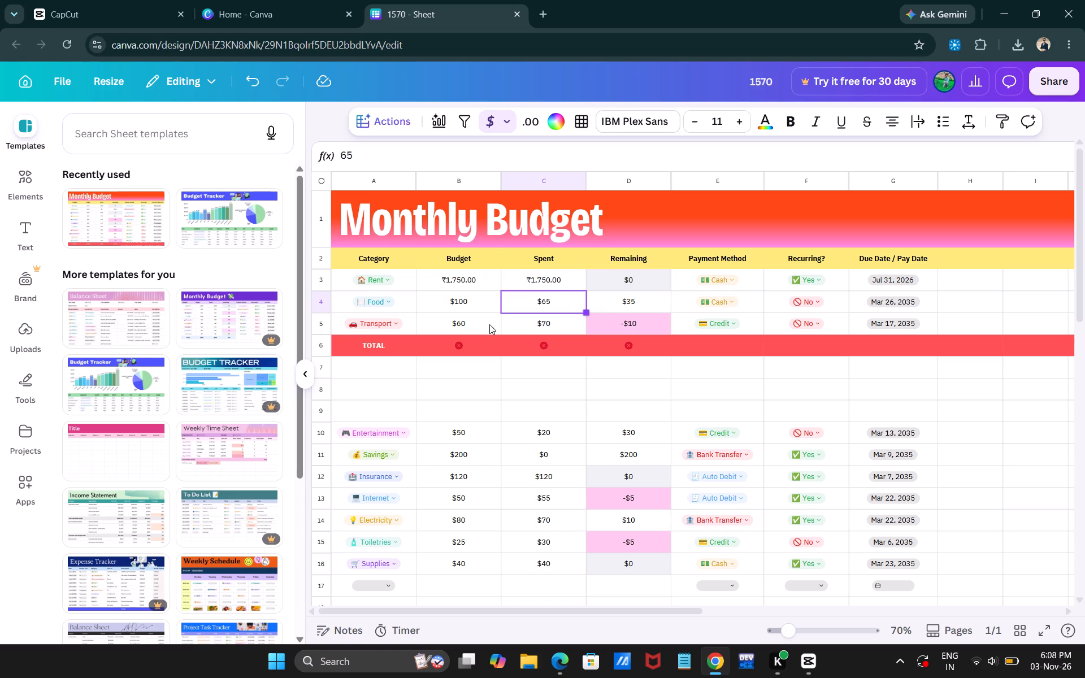
Format the Rent row's Remaining amount as rupee currency.
left_click(635, 283)
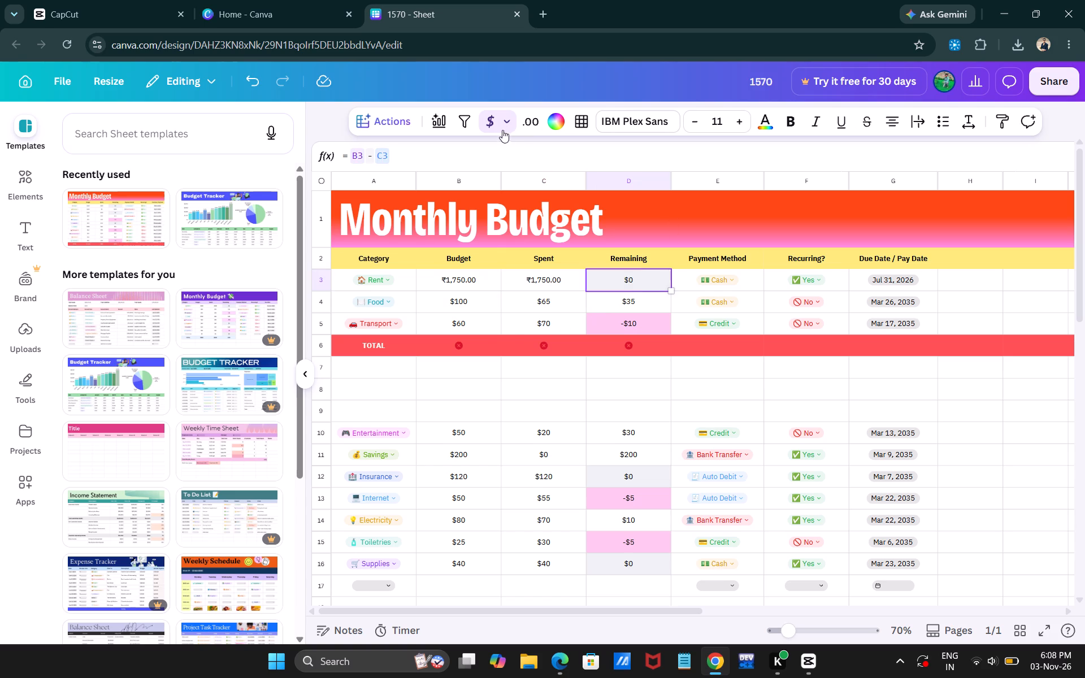
left_click(505, 119)
left_click(515, 278)
Apply the currency format to the block from the Category header through the Due Date / Pay Date column of the TOTAL row.
left_click_drag(353, 258, 831, 320)
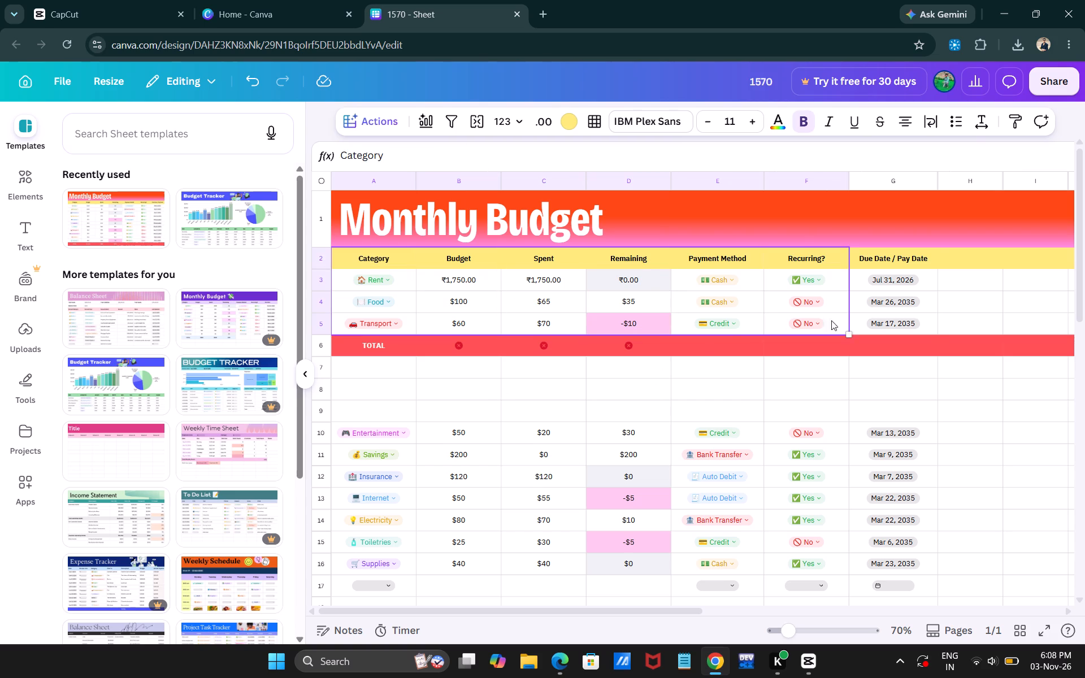
left_click_drag(831, 320, 927, 345)
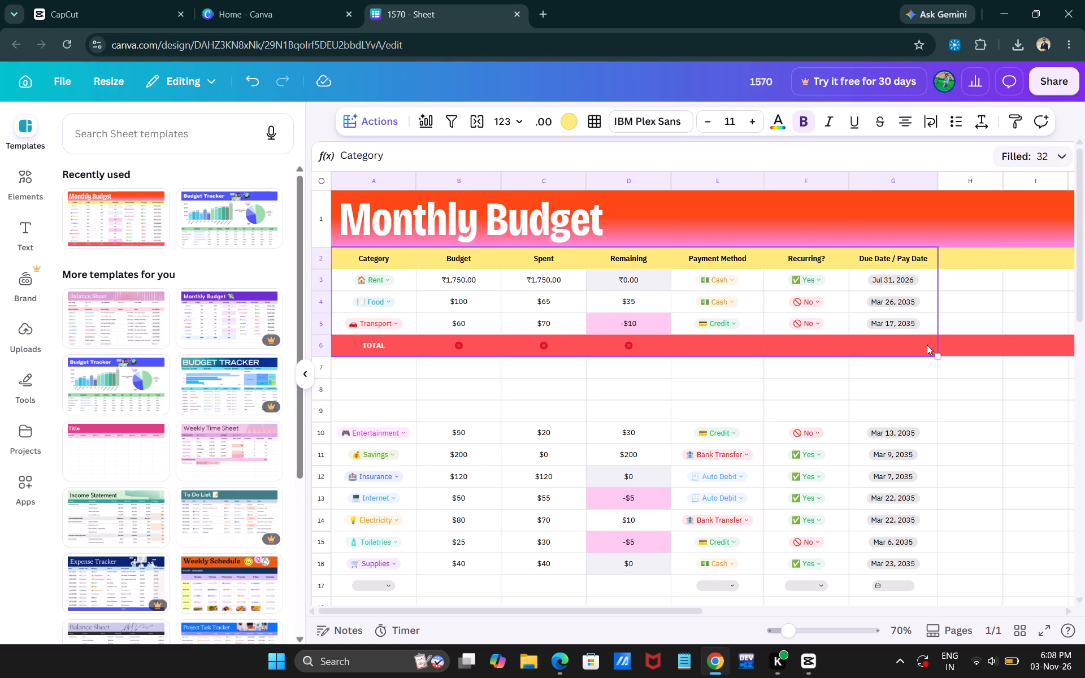
left_click(519, 123)
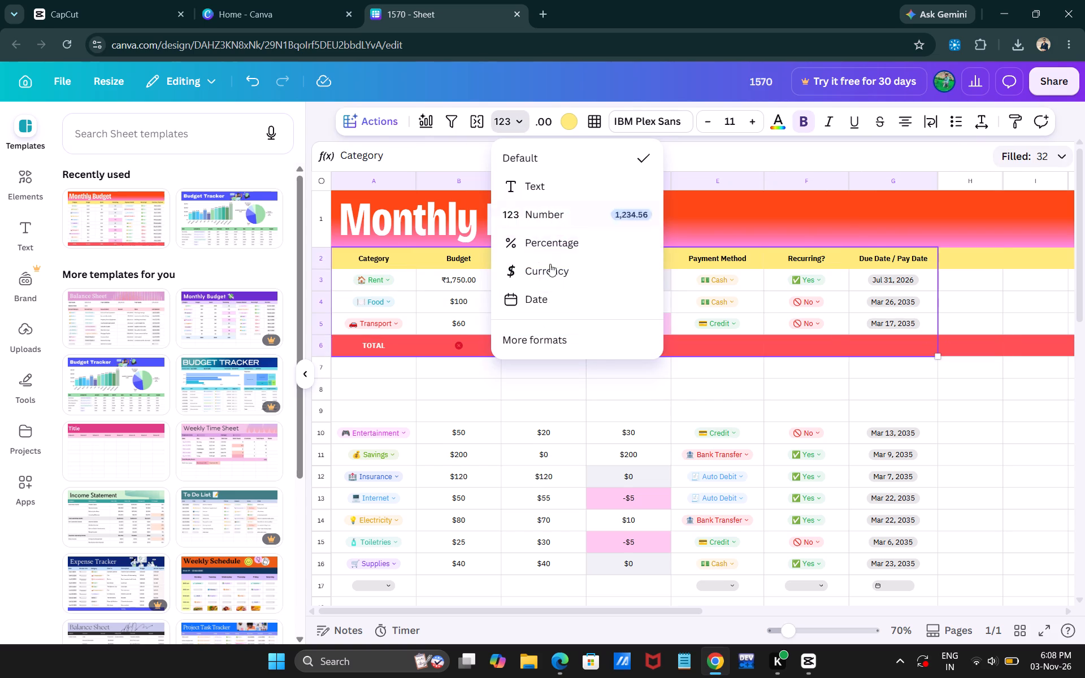
left_click(552, 267)
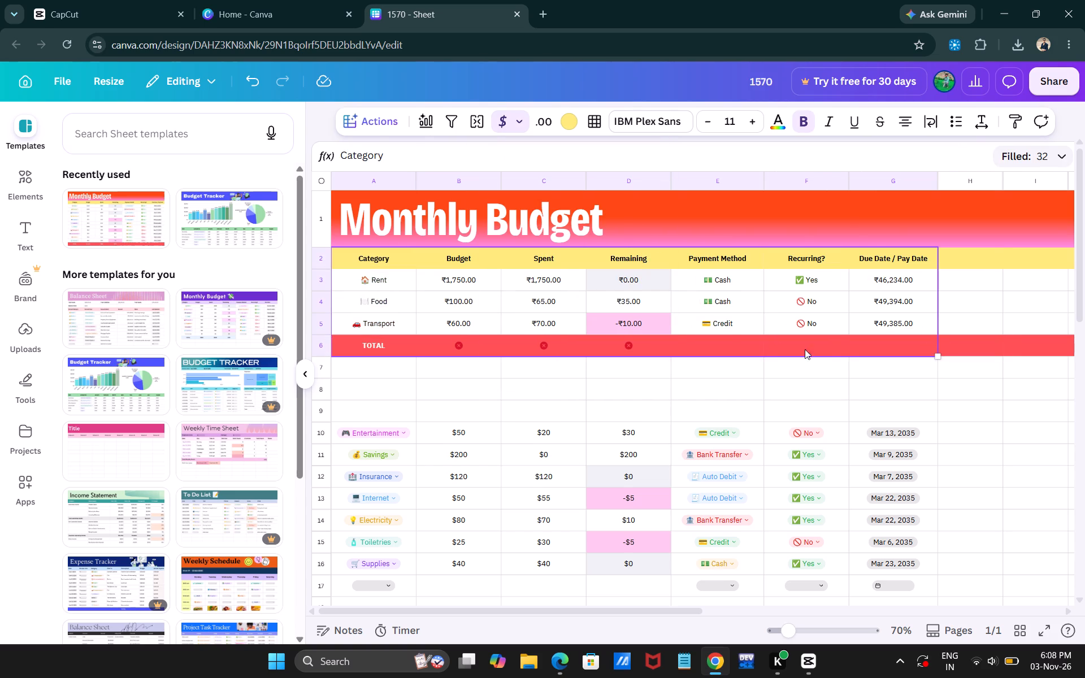
left_click(921, 385)
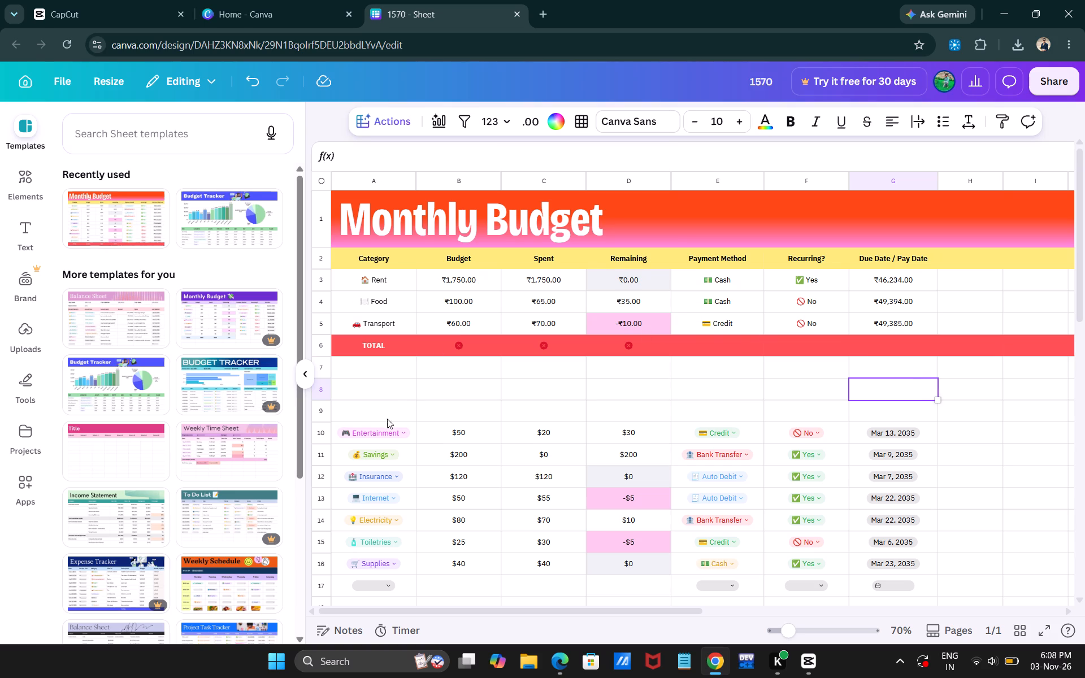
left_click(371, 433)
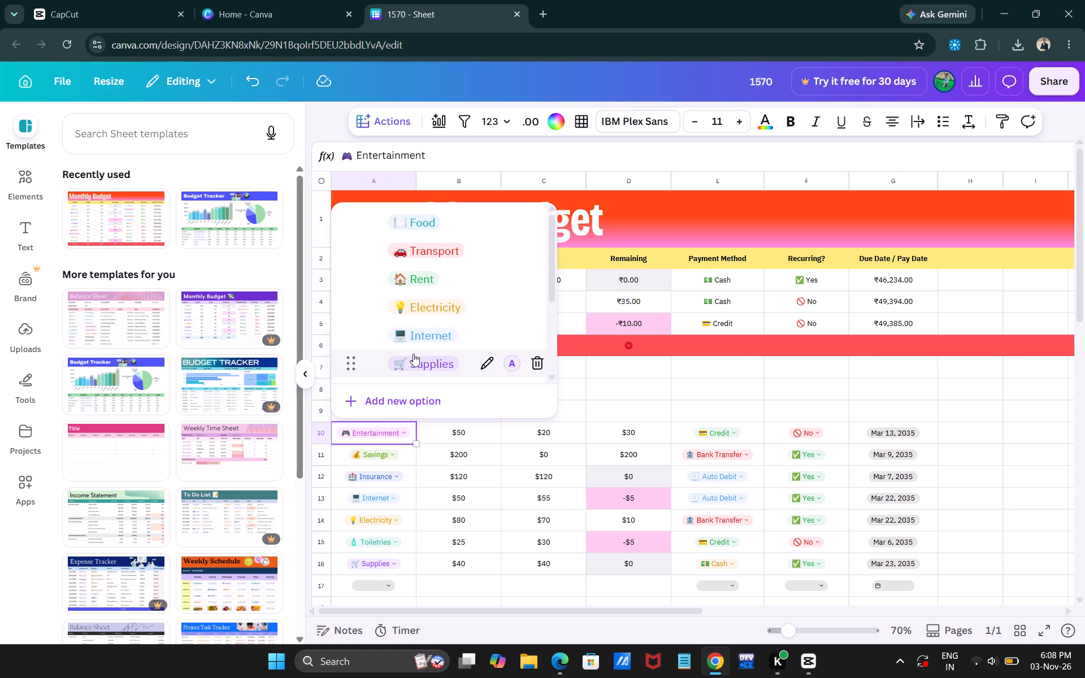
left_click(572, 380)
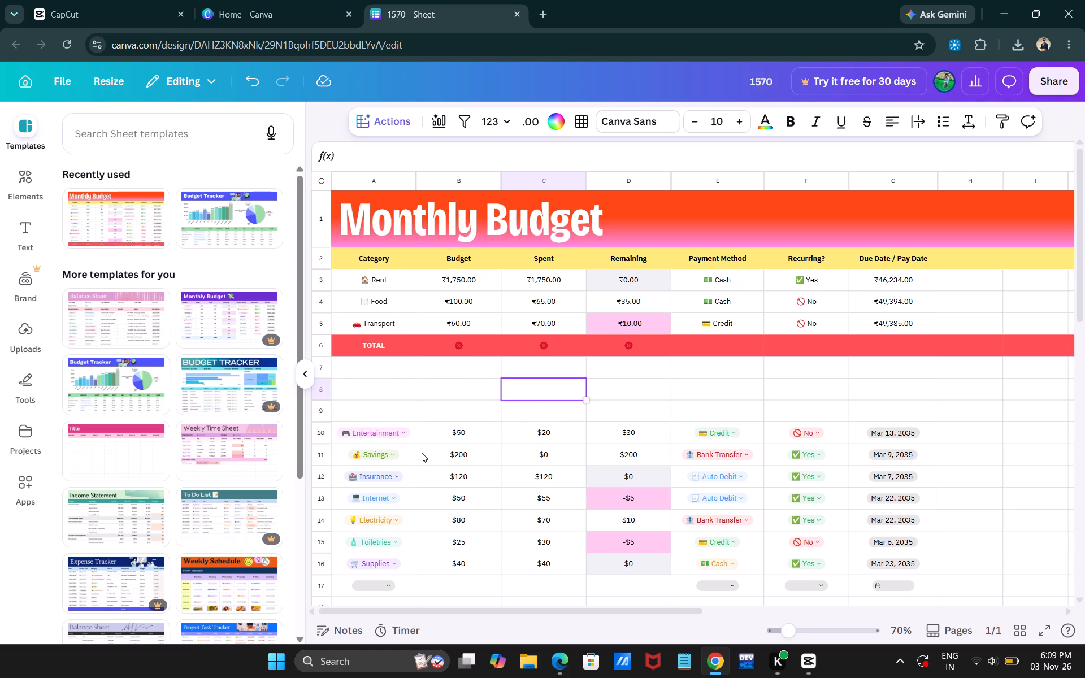
Add a new option to the category dropdown in the Toiletries row.
left_click(380, 543)
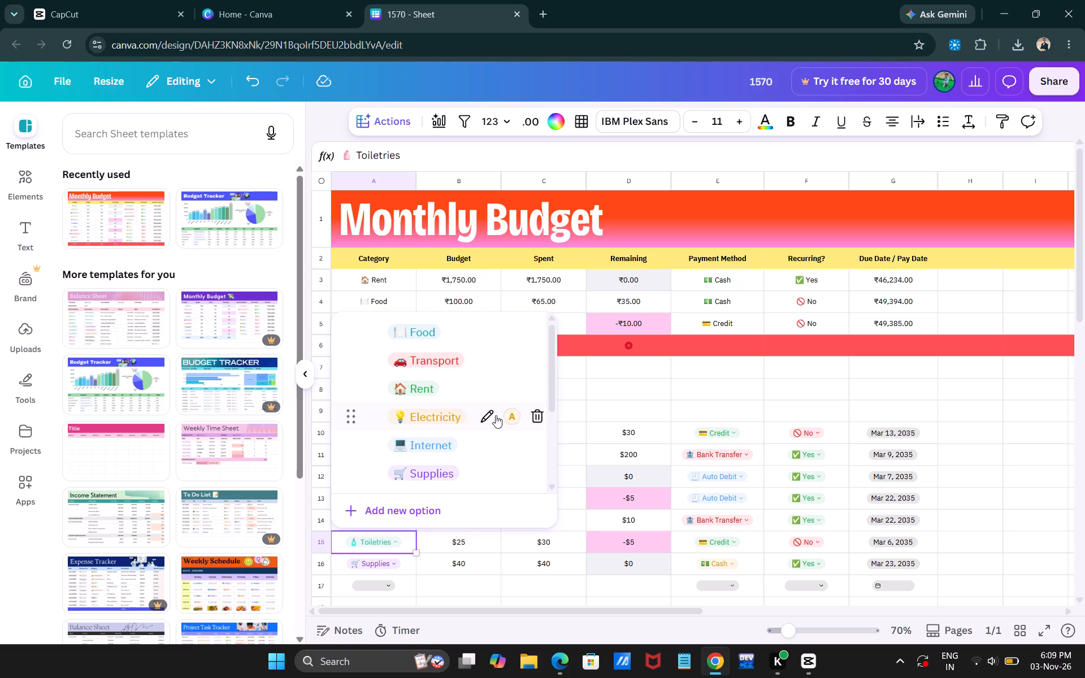
left_click(393, 515)
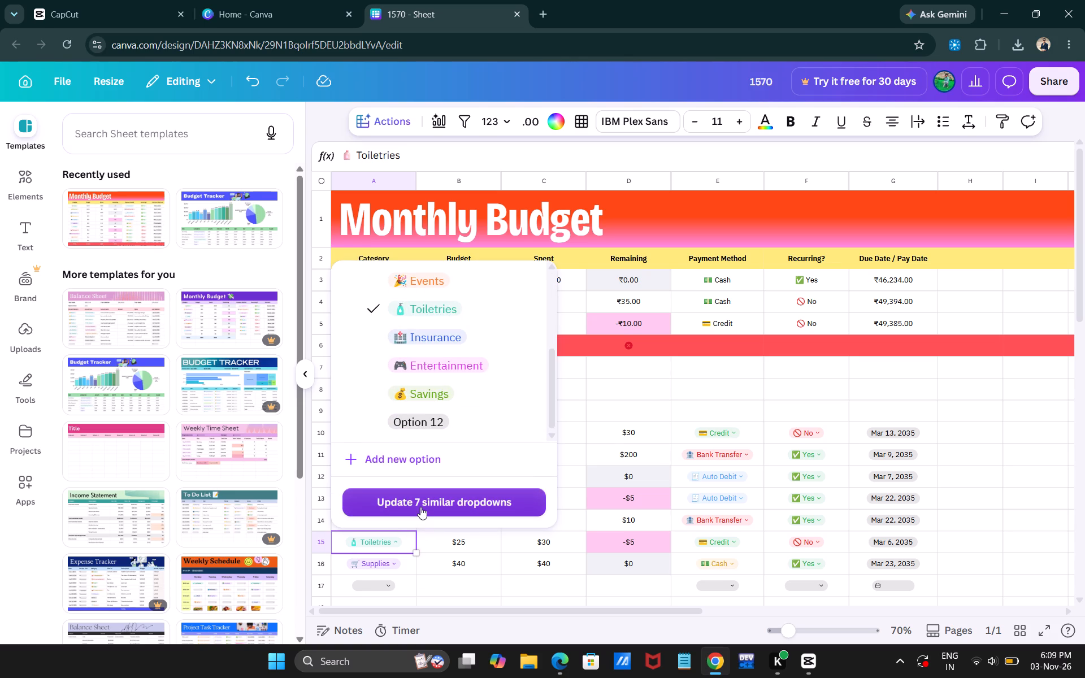
Delete all the preset category options, from Food to Savings, from the Toiletries row's dropdown, keeping only the newly added option.
left_click(405, 337)
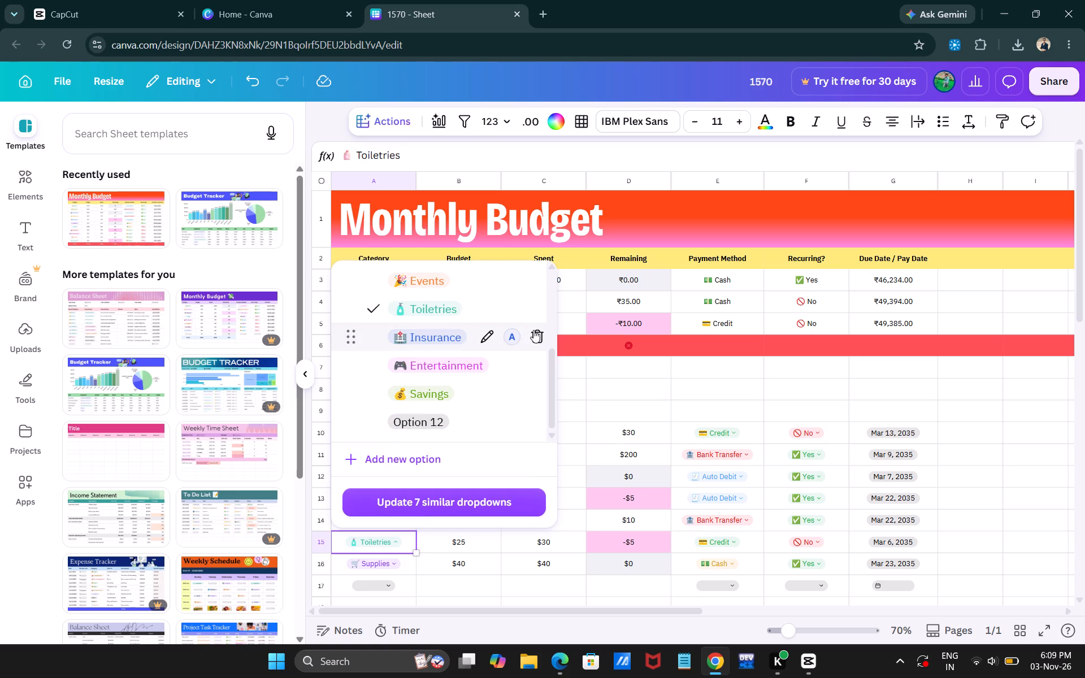
left_click(540, 334)
left_click(539, 335)
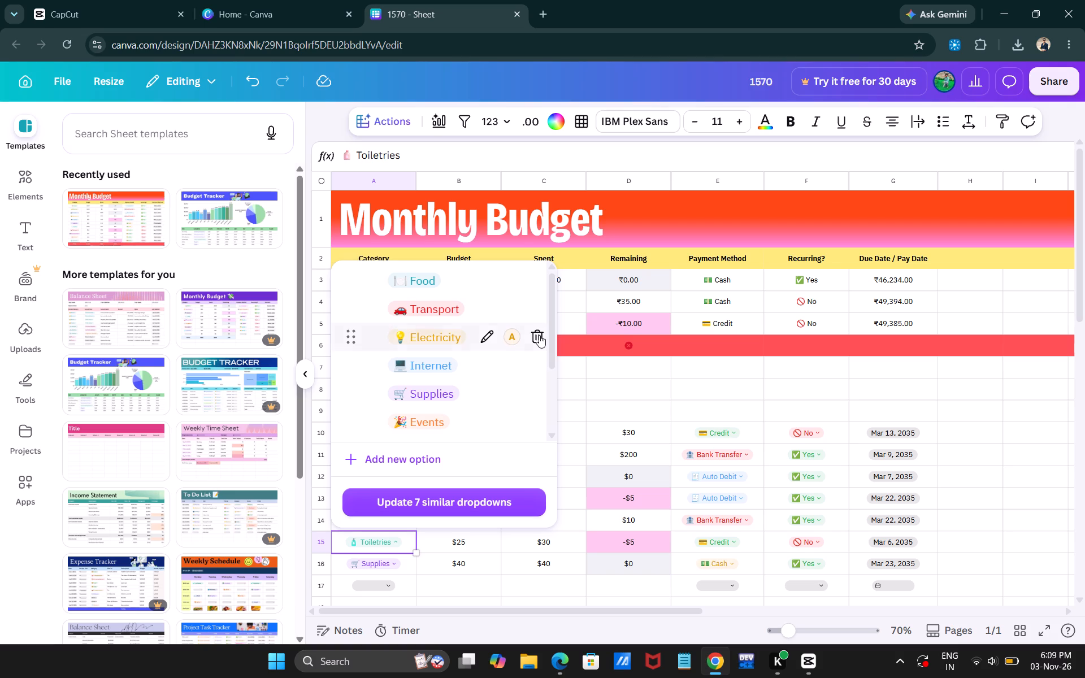
left_click(539, 335)
left_click(539, 335)
left_click(539, 335)
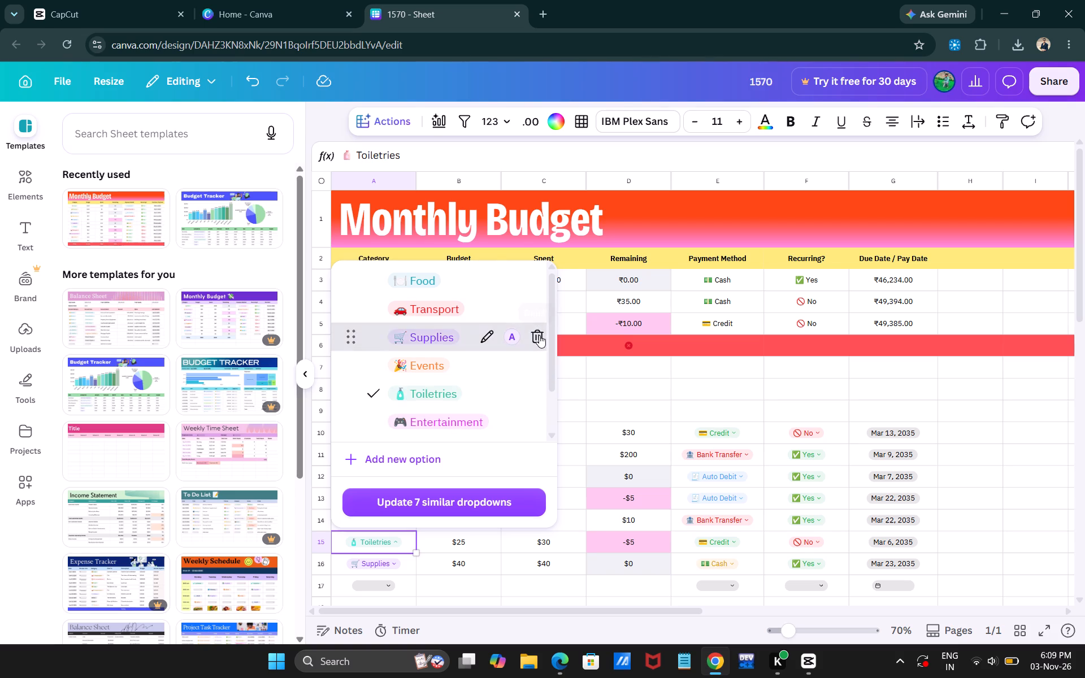
left_click(539, 335)
left_click(539, 335)
left_click(539, 335)
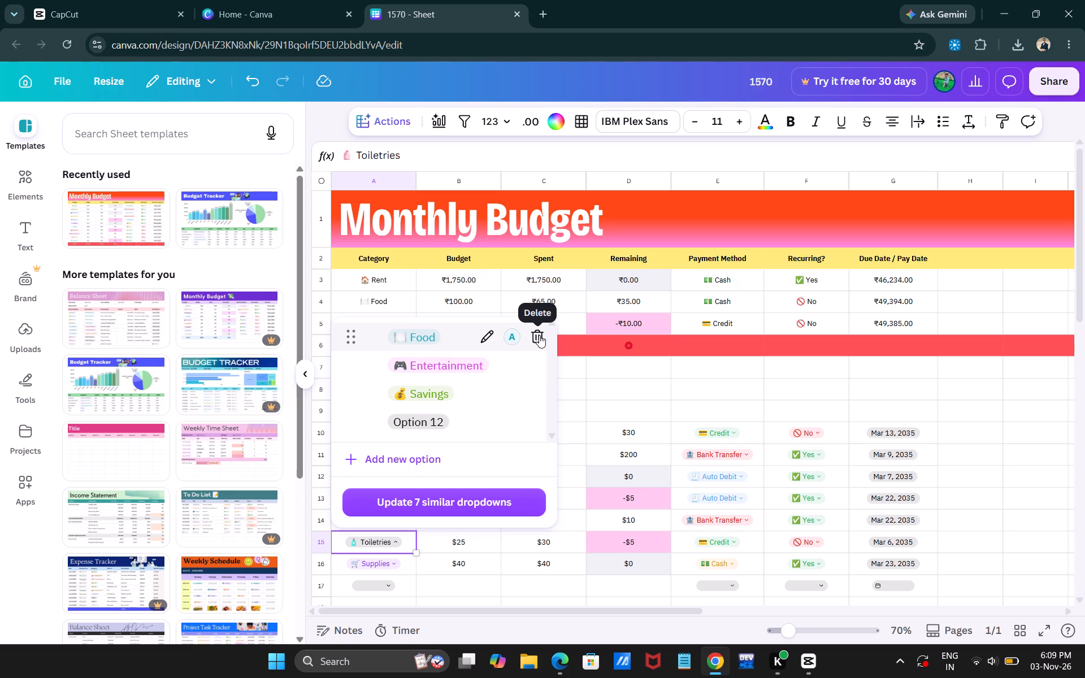
left_click(539, 335)
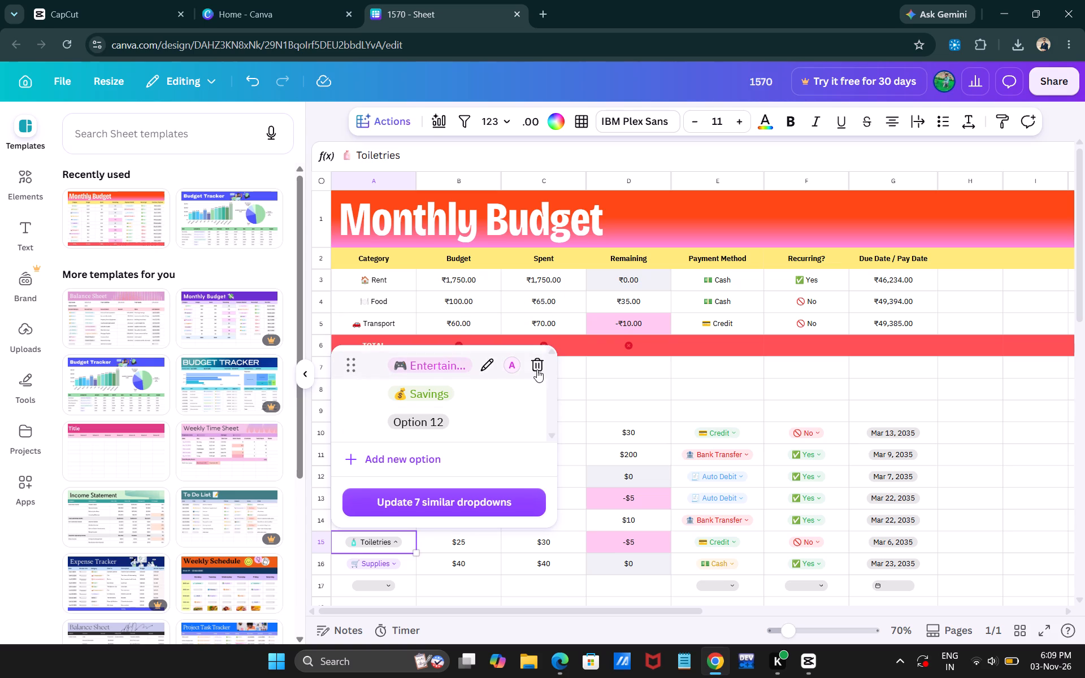
left_click(537, 364)
left_click(535, 396)
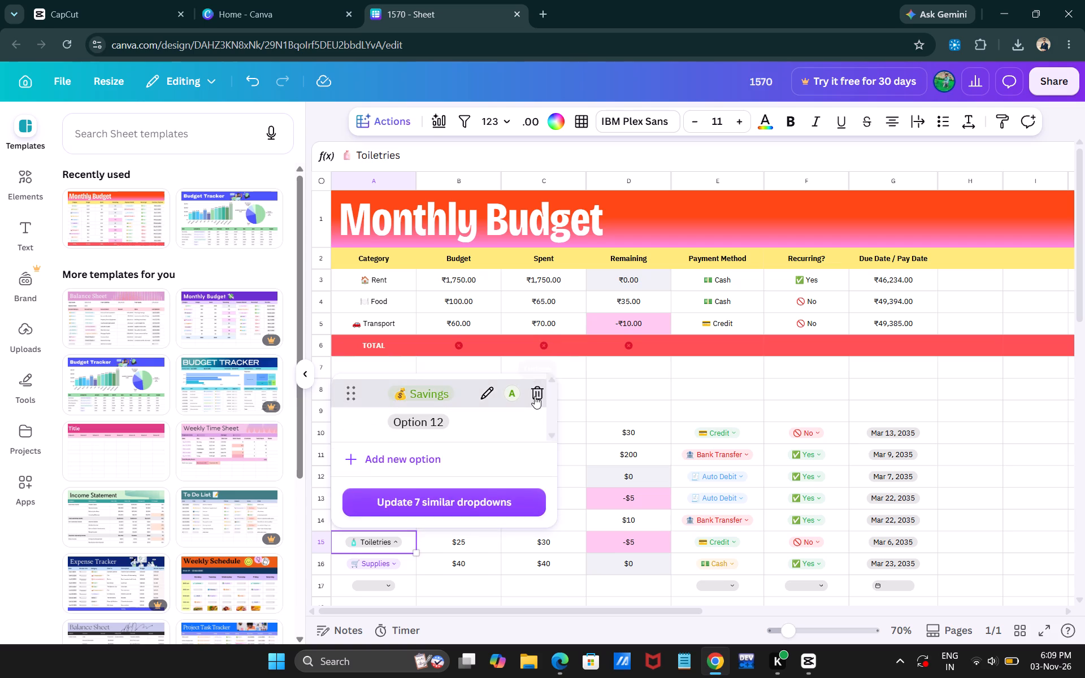
Rename the remaining Option 12 in the Toiletries row's category dropdown as Education.
left_click(507, 418)
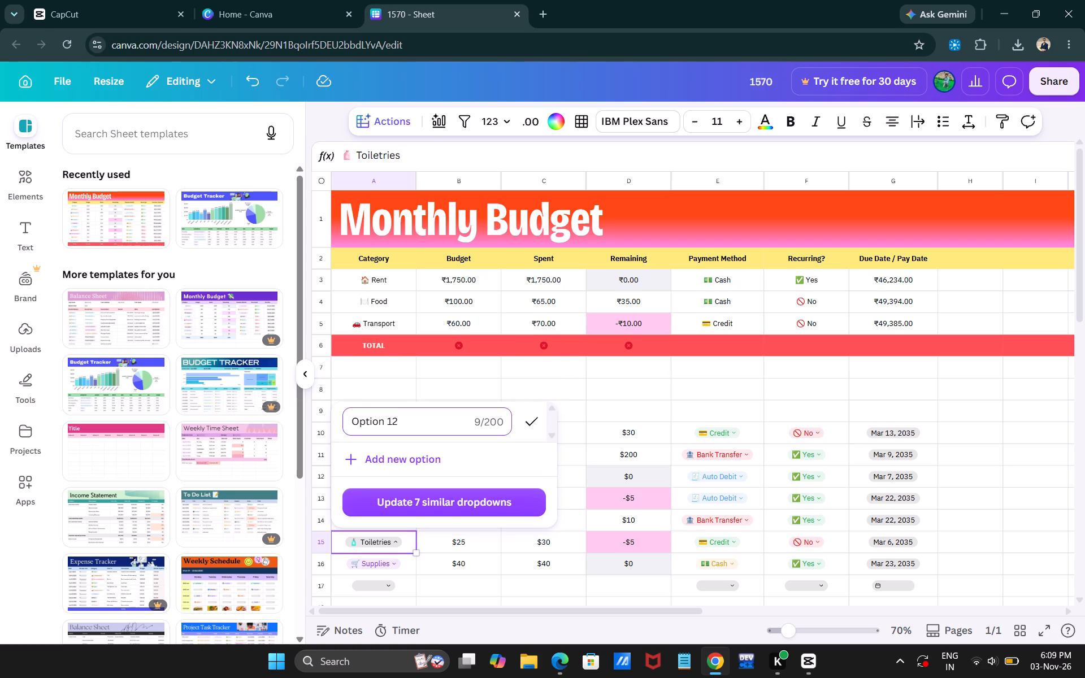
key("BackSpace")
key("BackSpace")
key("BackSpace")
key("BackSpace")
key("BackSpace")
key("BackSpace")
key("BackSpace")
key("BackSpace")
key("BackSpace")
type("Coll")
key("BackSpace")
key("BackSpace")
key("BackSpace")
key("BackSpace")
type("Education")
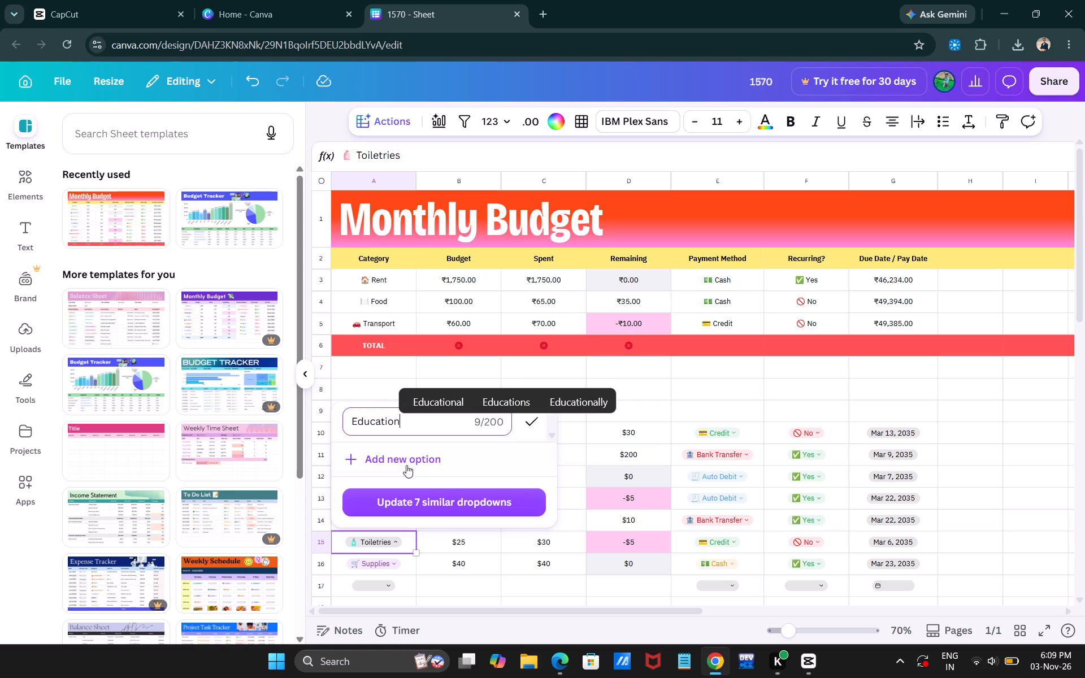
left_click(349, 416)
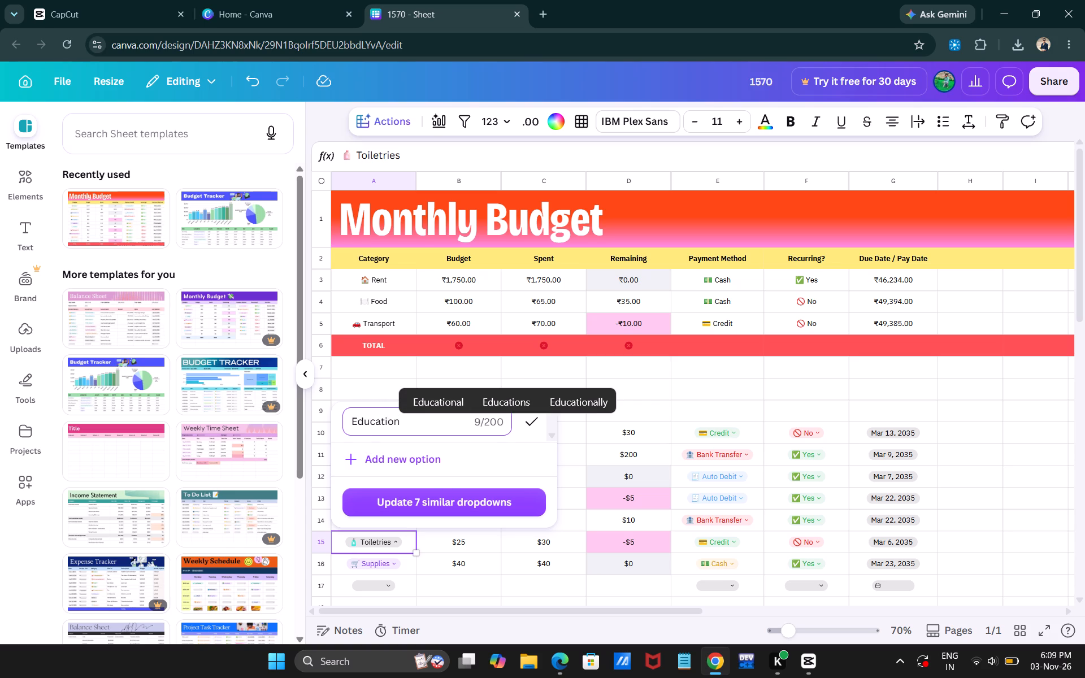
left_click(353, 421)
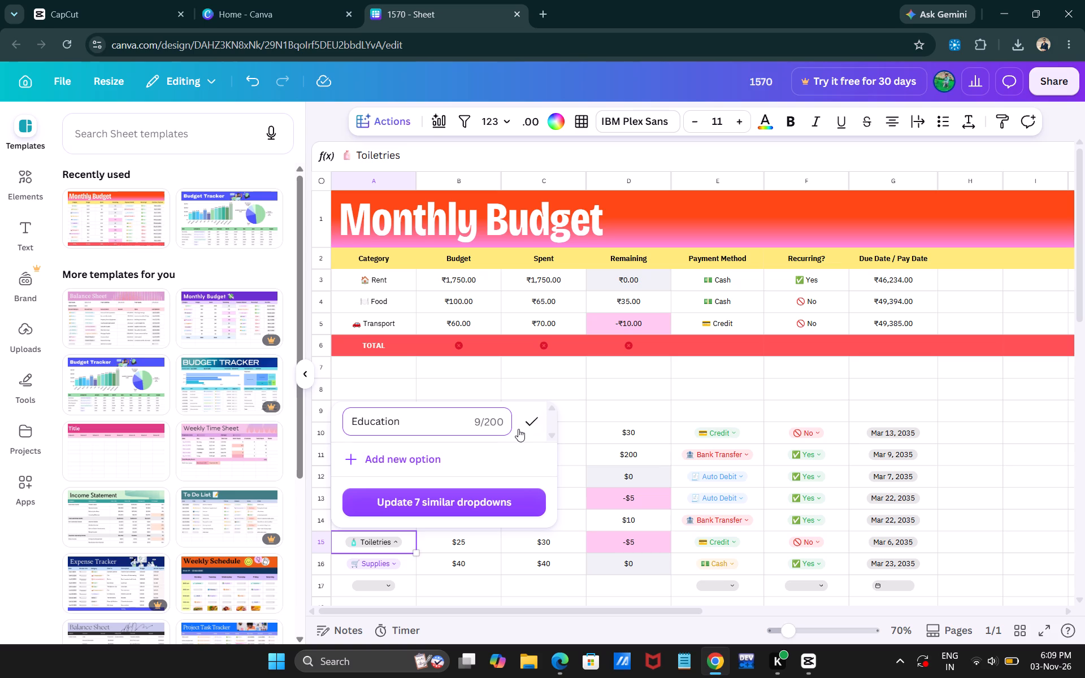
left_click(523, 424)
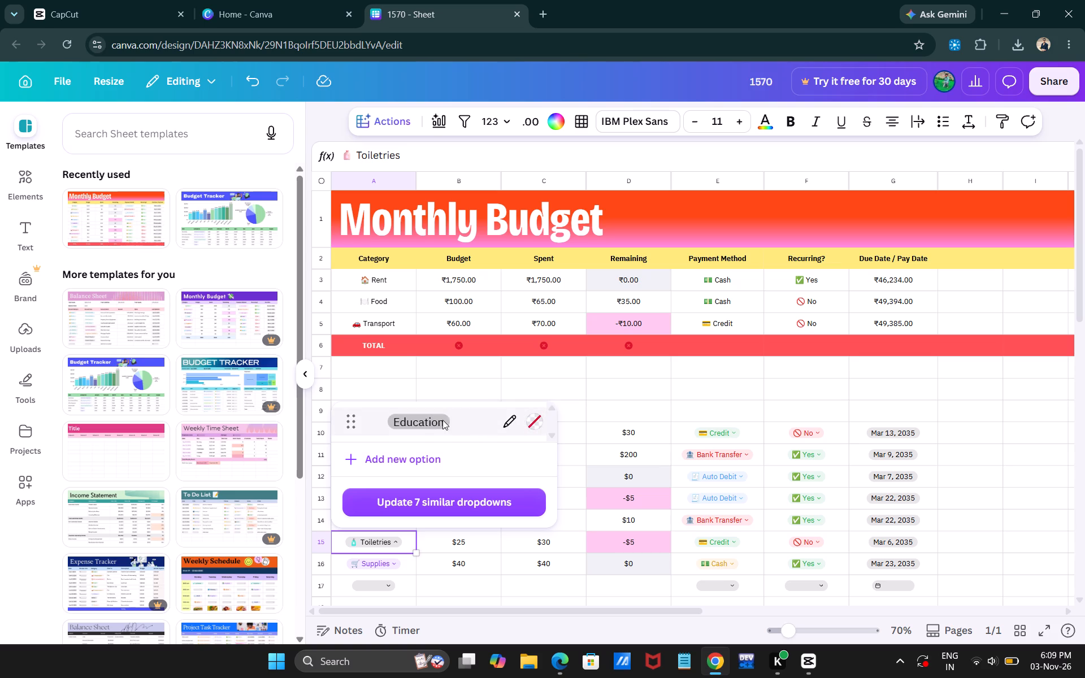
Choose Education as the category in the Toiletries row and apply the option changes to just this dropdown.
left_click(348, 423)
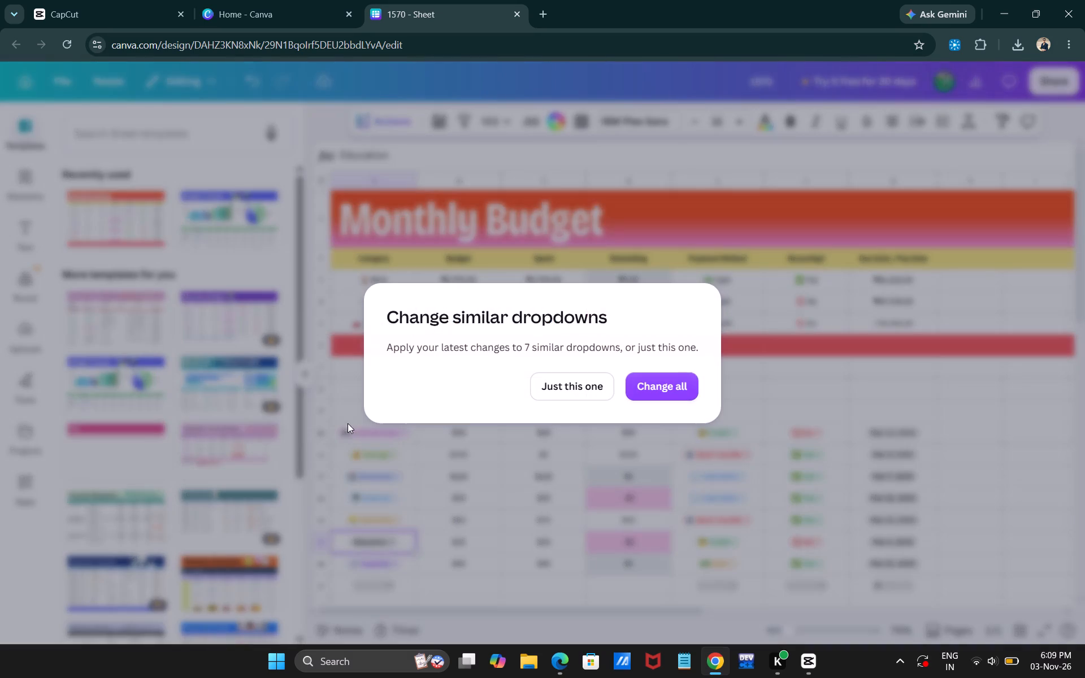
left_click(593, 390)
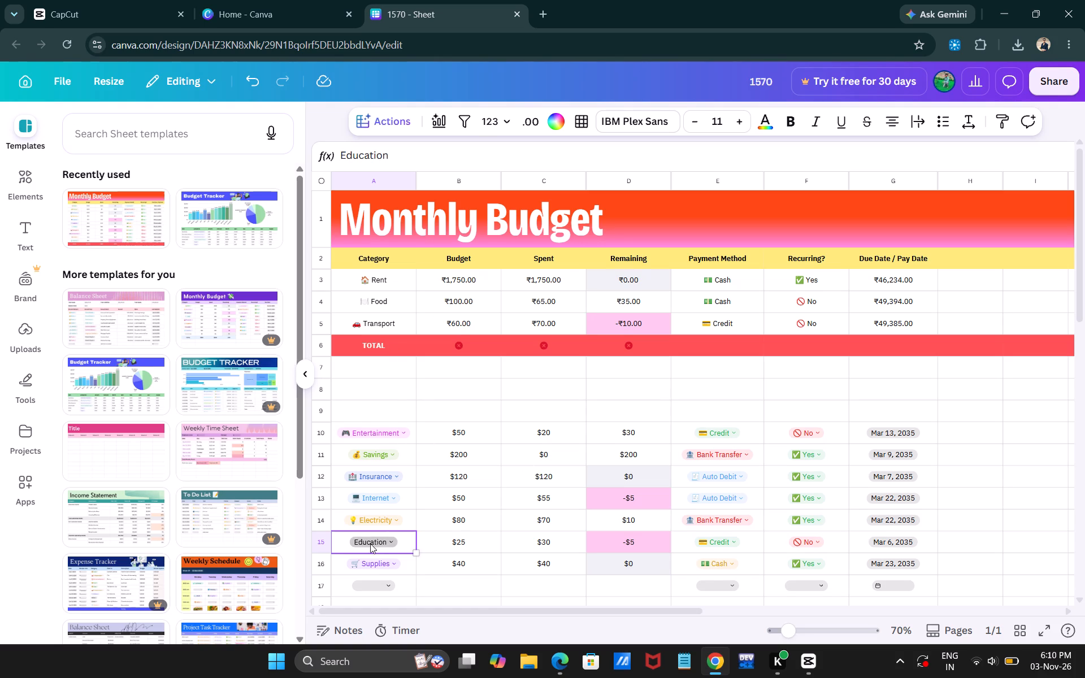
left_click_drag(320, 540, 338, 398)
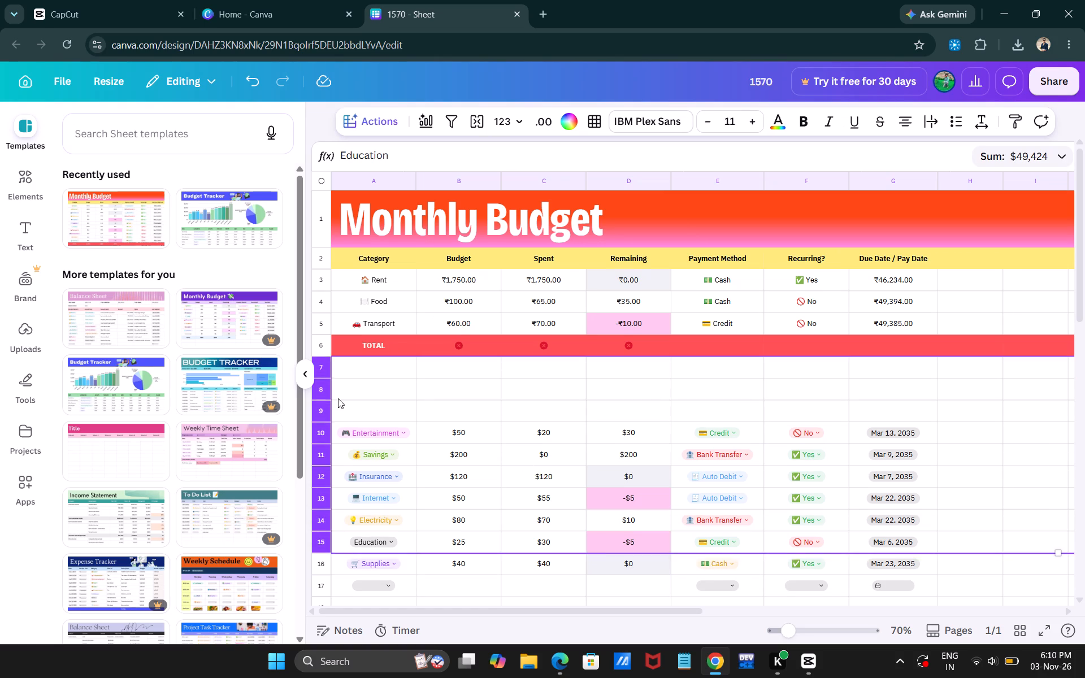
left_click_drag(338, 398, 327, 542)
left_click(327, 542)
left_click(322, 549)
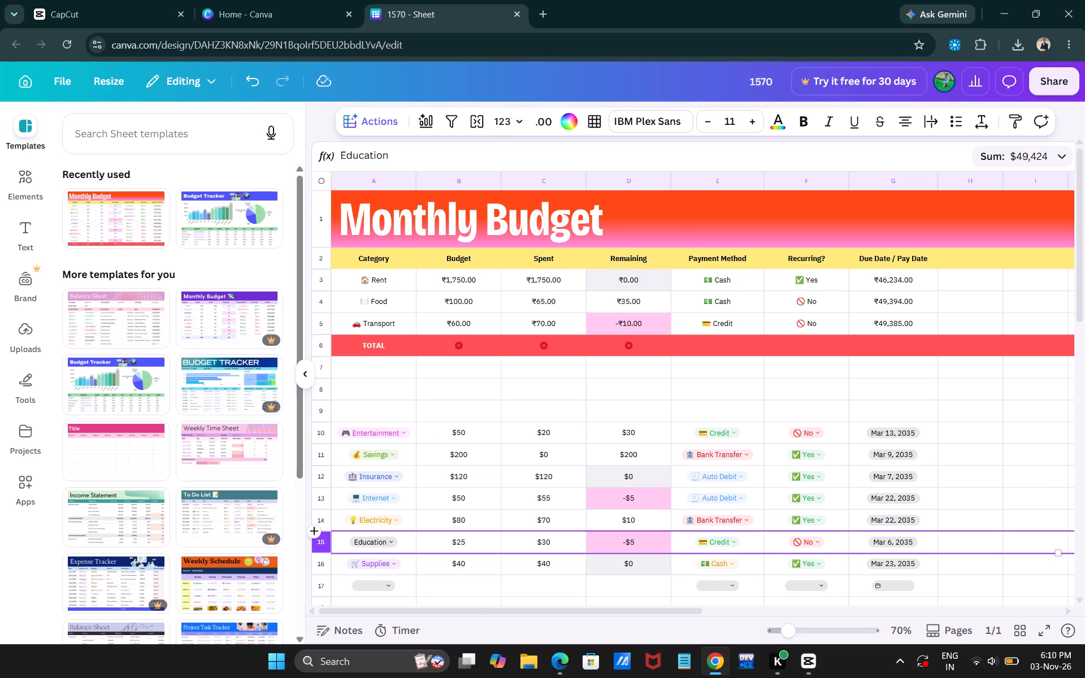
Delete all preset category options except Internet from the Electricity row's dropdown.
left_click(393, 516)
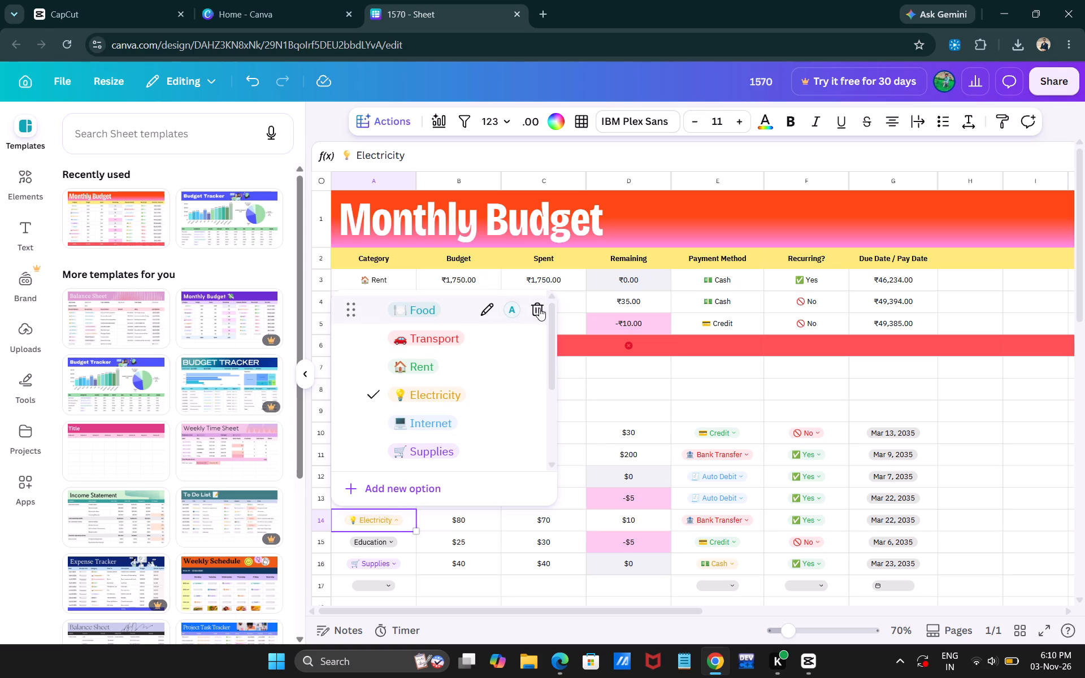
left_click(540, 308)
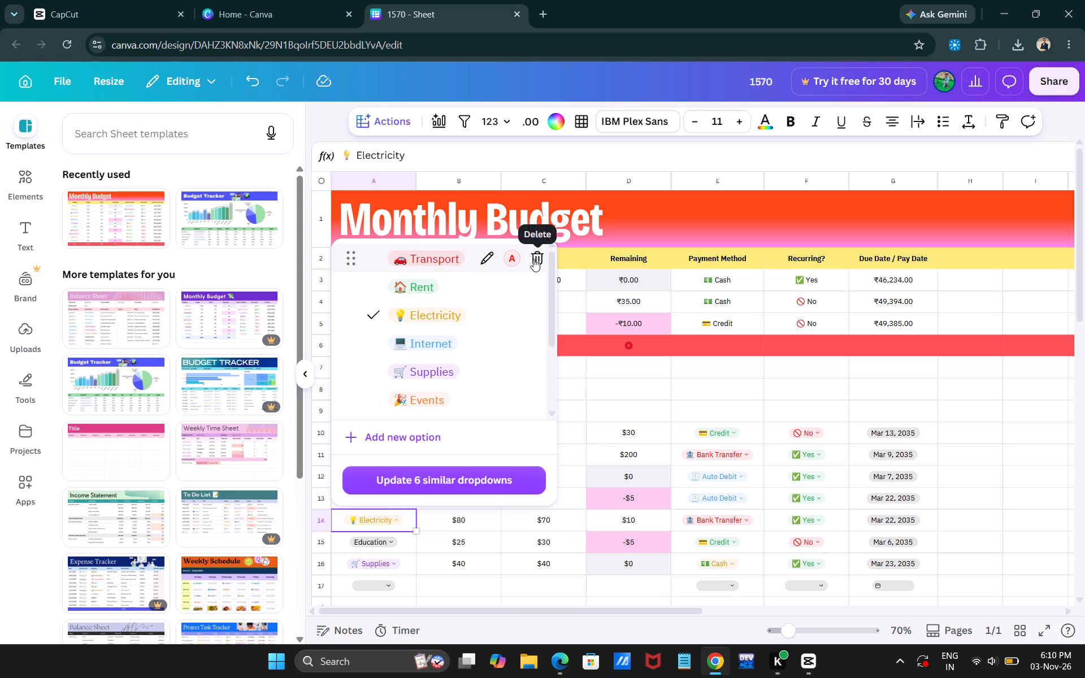
left_click(533, 259)
left_click(537, 262)
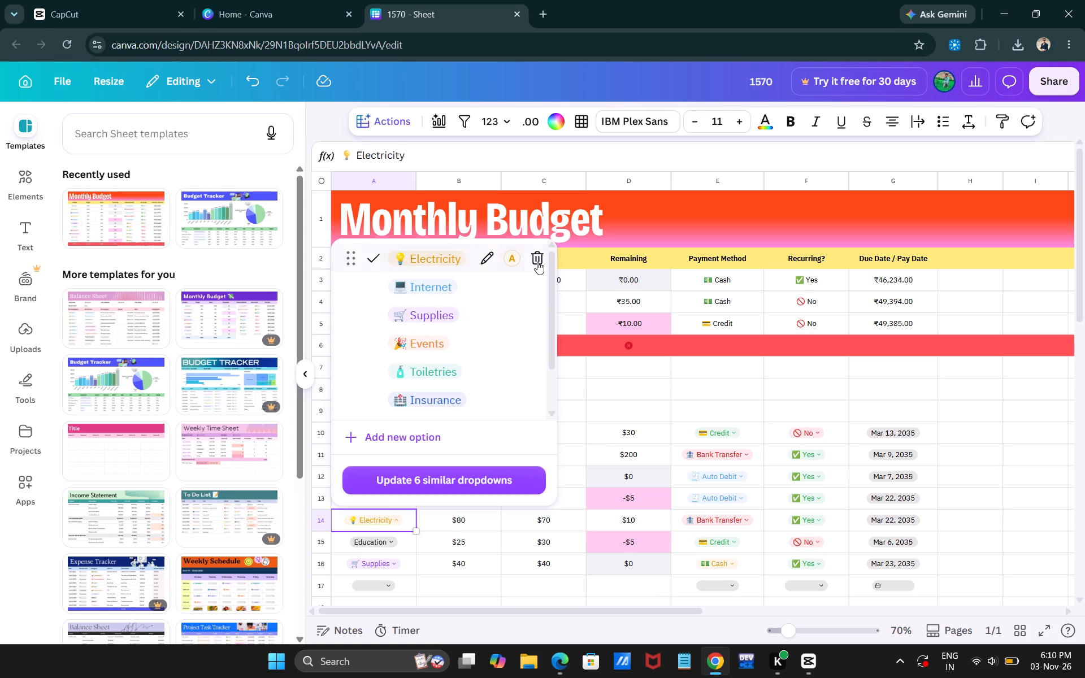
left_click(537, 262)
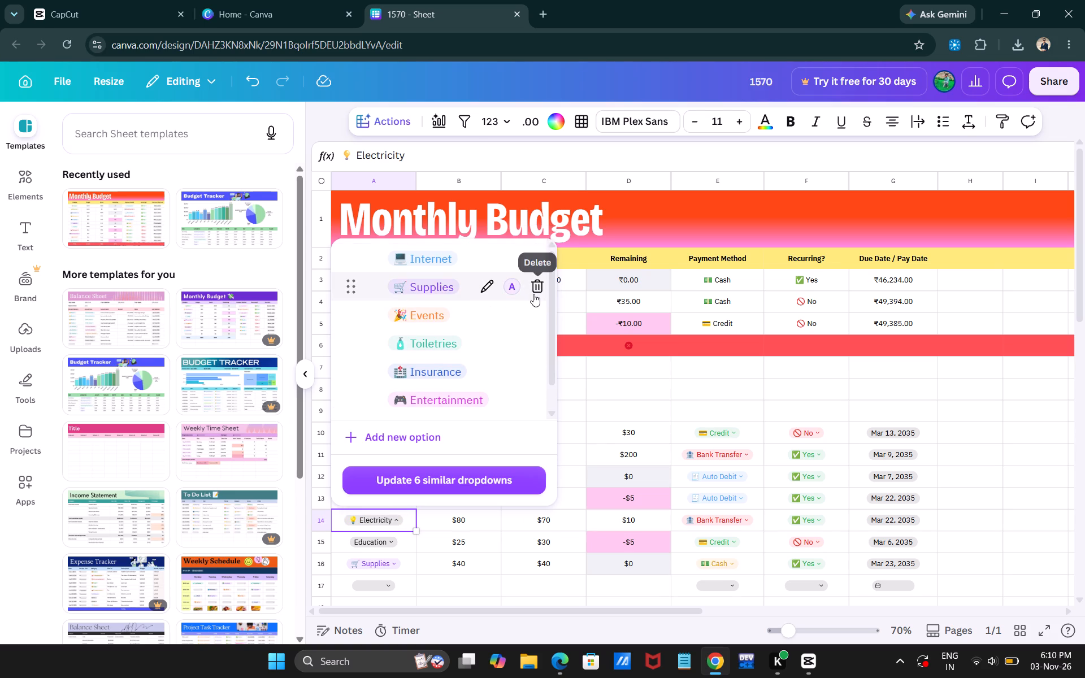
left_click(536, 290)
left_click(536, 290)
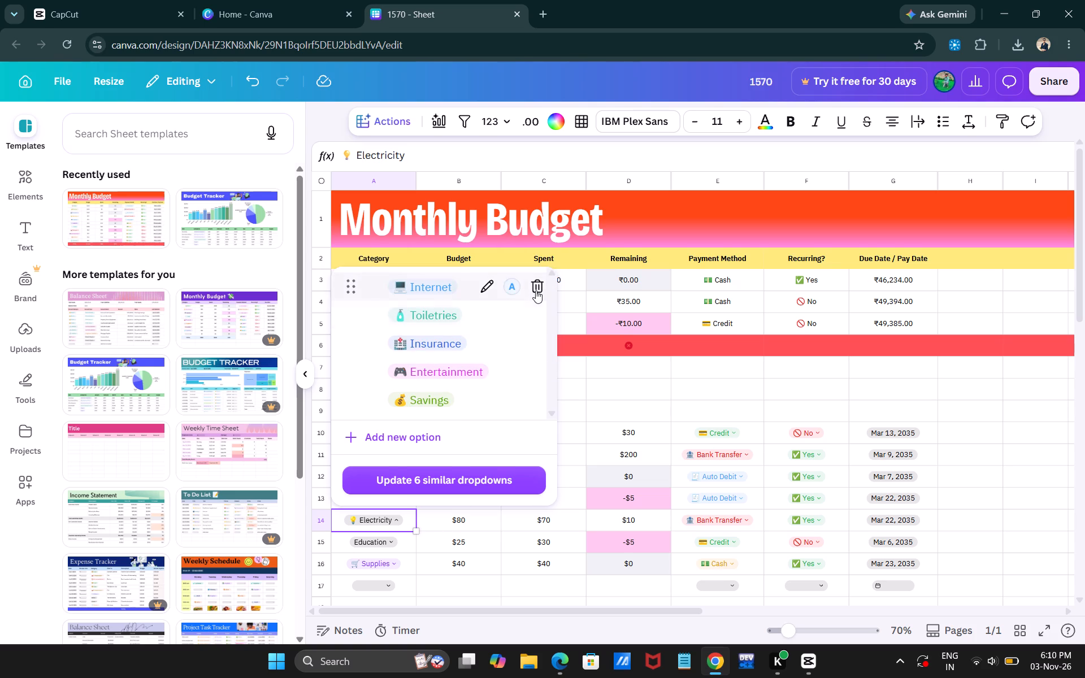
left_click(536, 290)
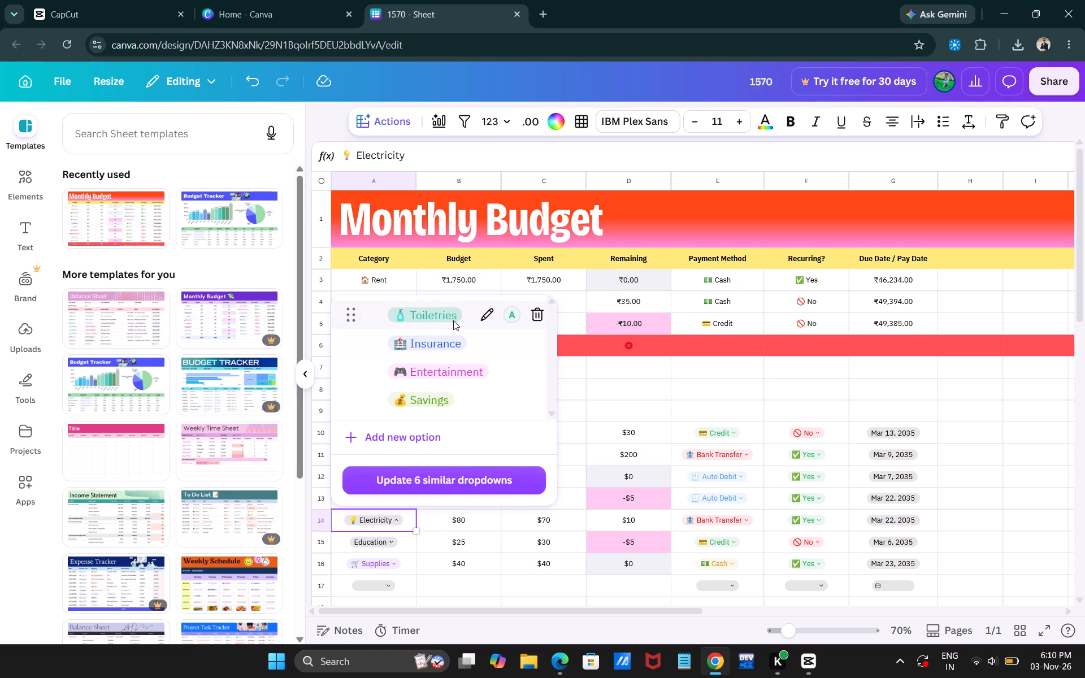
key("ctrl+z")
left_click(536, 315)
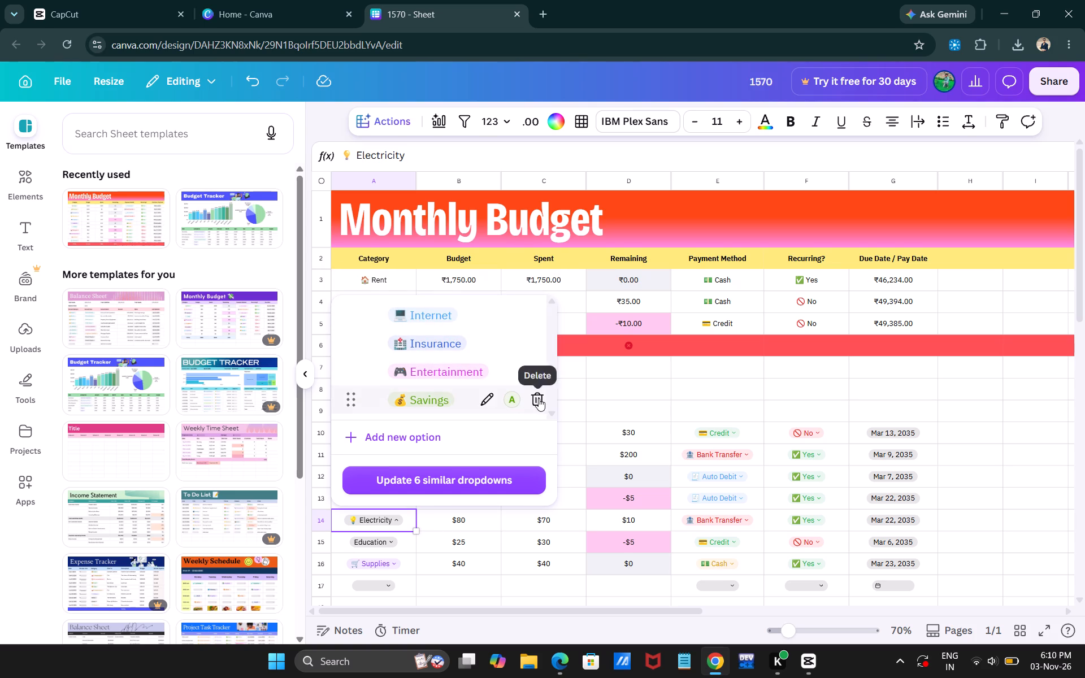
left_click(539, 398)
left_click(537, 399)
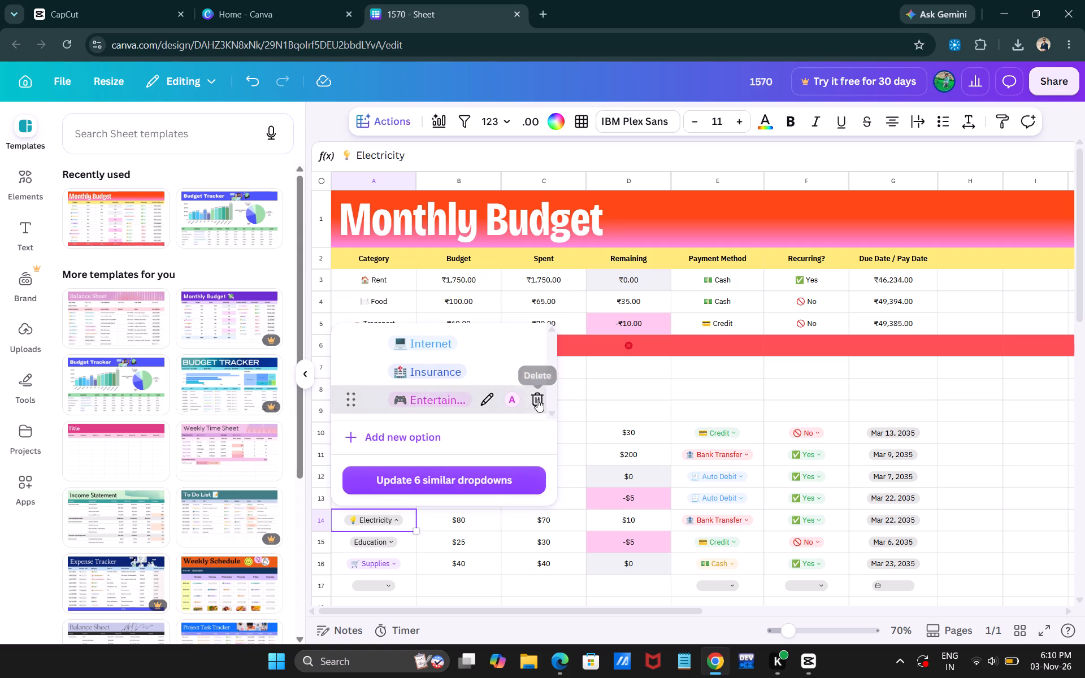
left_click(534, 401)
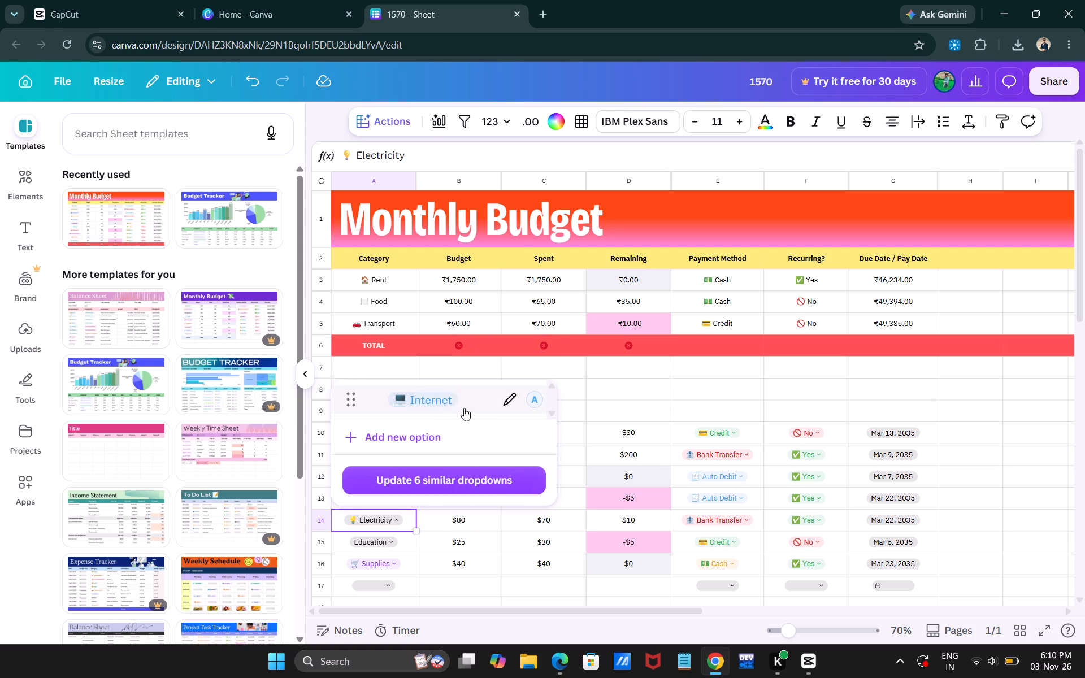
Choose Internet as the category in the Electricity row and apply the option changes to just this dropdown.
left_click(441, 401)
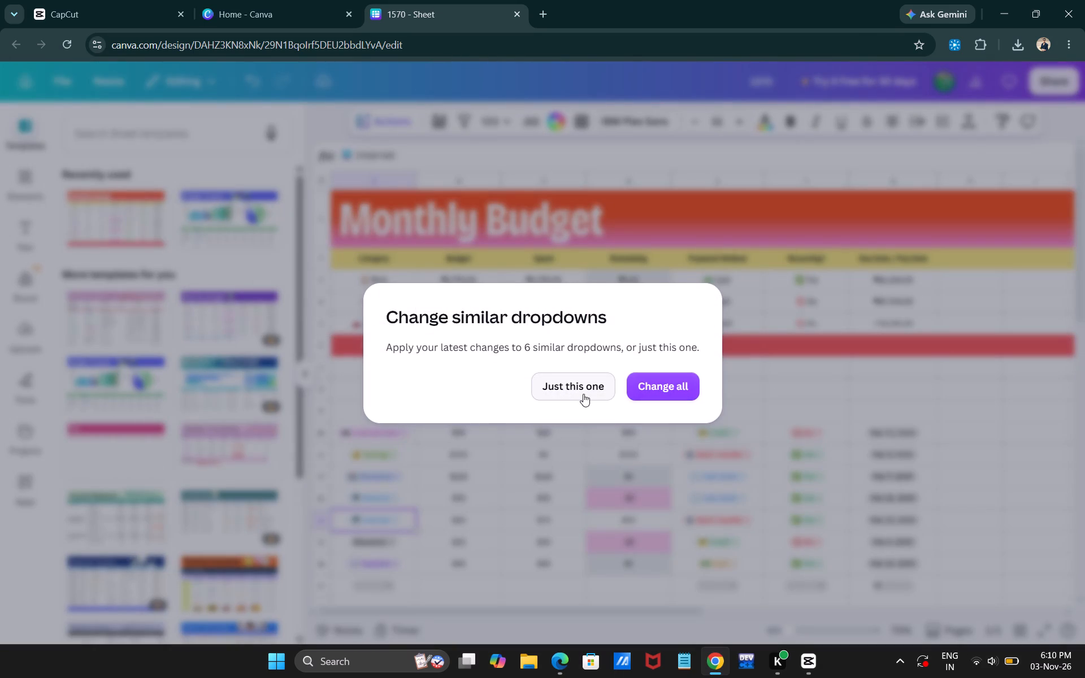
left_click(583, 393)
Rename the Internet option in row 14's category dropdown as Education, keeping its computer emoji.
left_click(377, 523)
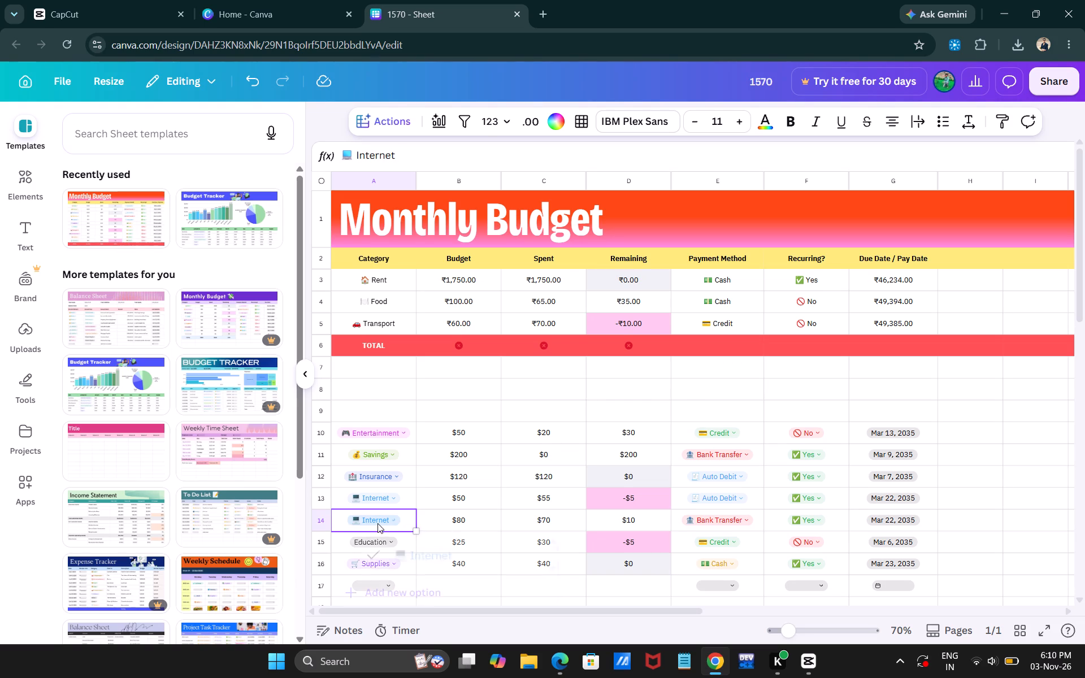
left_click(510, 556)
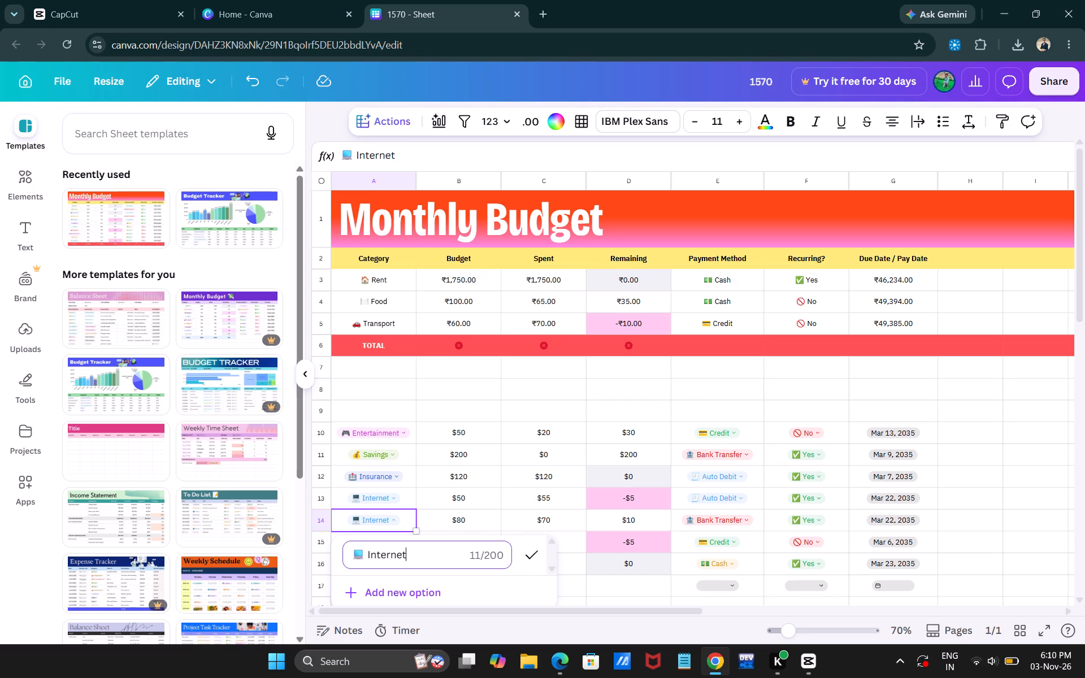
key("BackSpace")
key("BackSpace")
key("BackSpace")
key("BackSpace")
key("BackSpace")
key("BackSpace")
key("BackSpace")
key("BackSpace")
type("Ed")
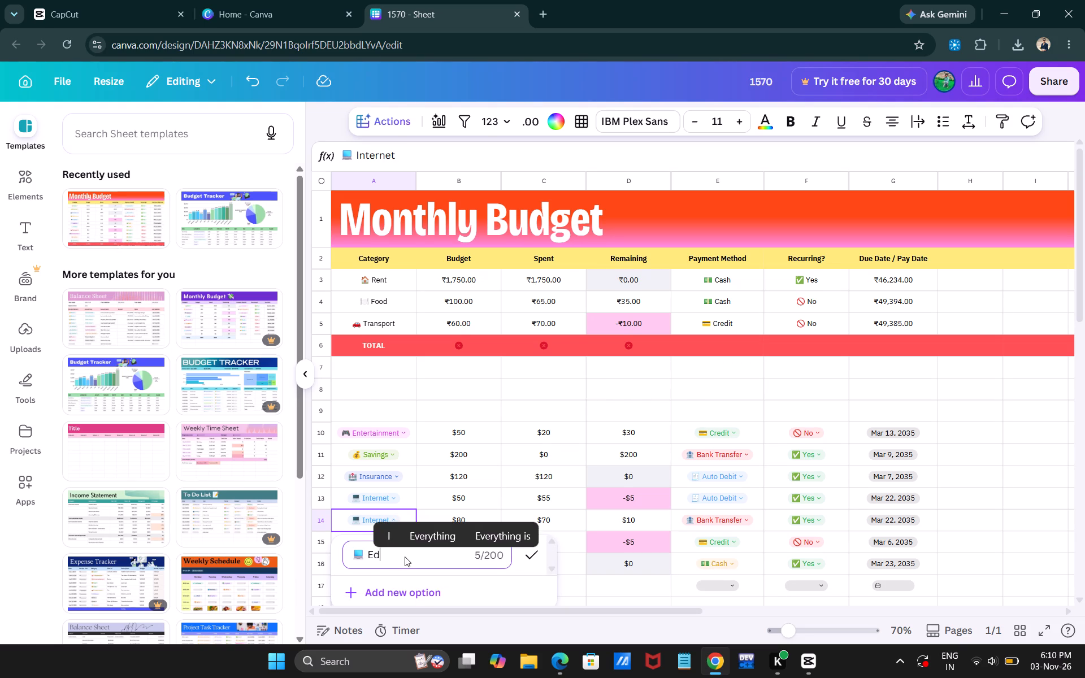
type("ucation")
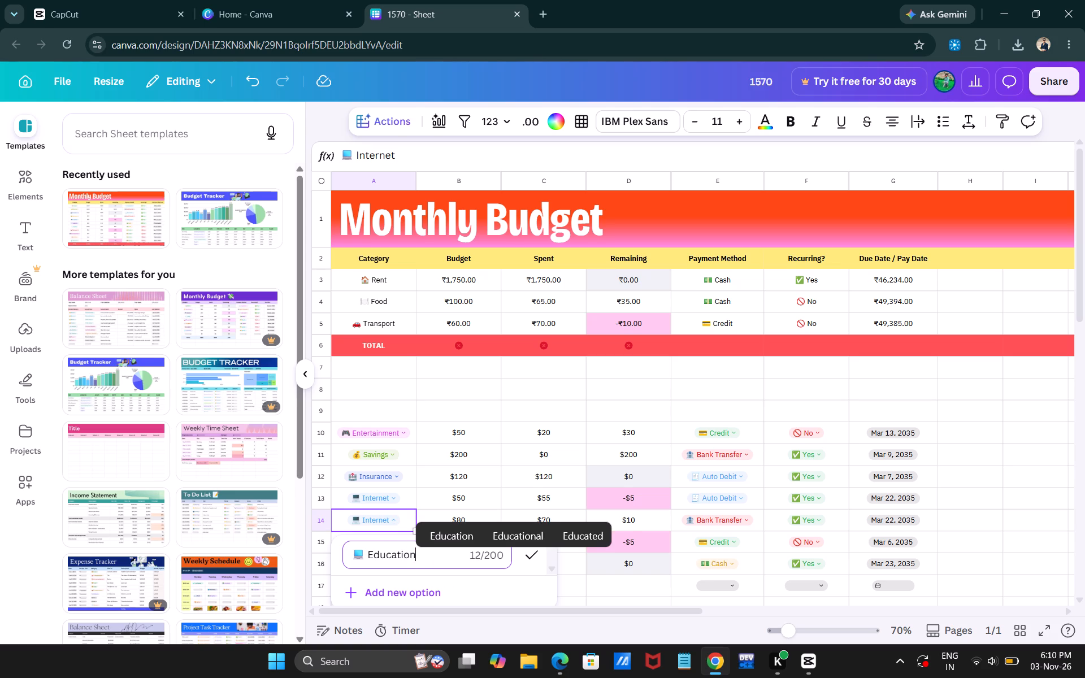
key("Return")
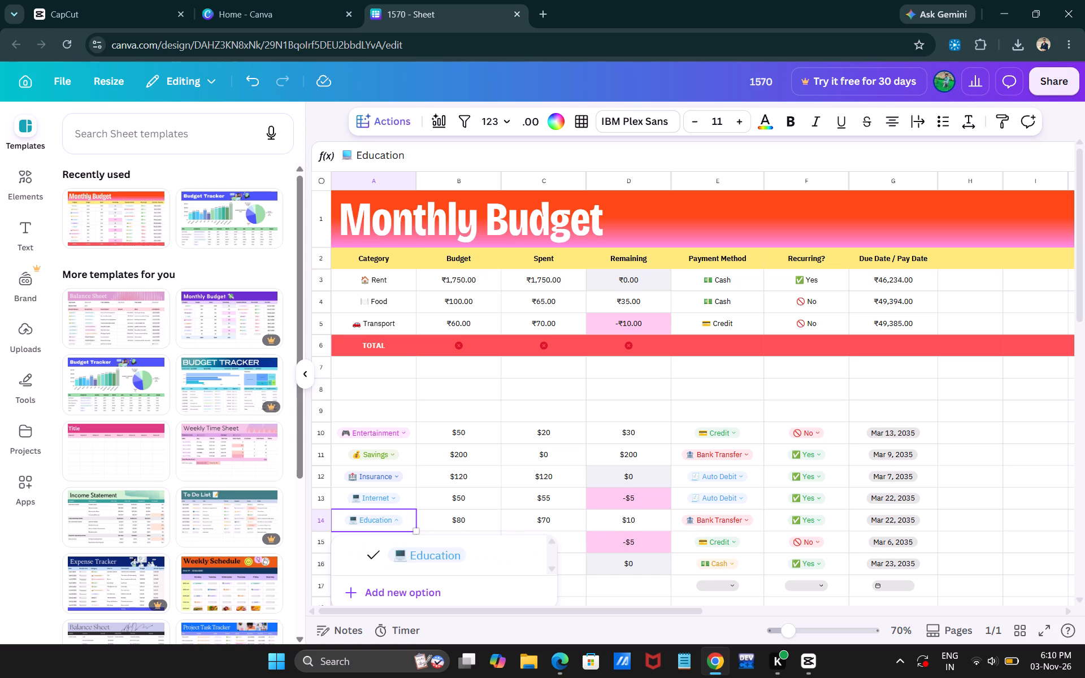
left_click(492, 472)
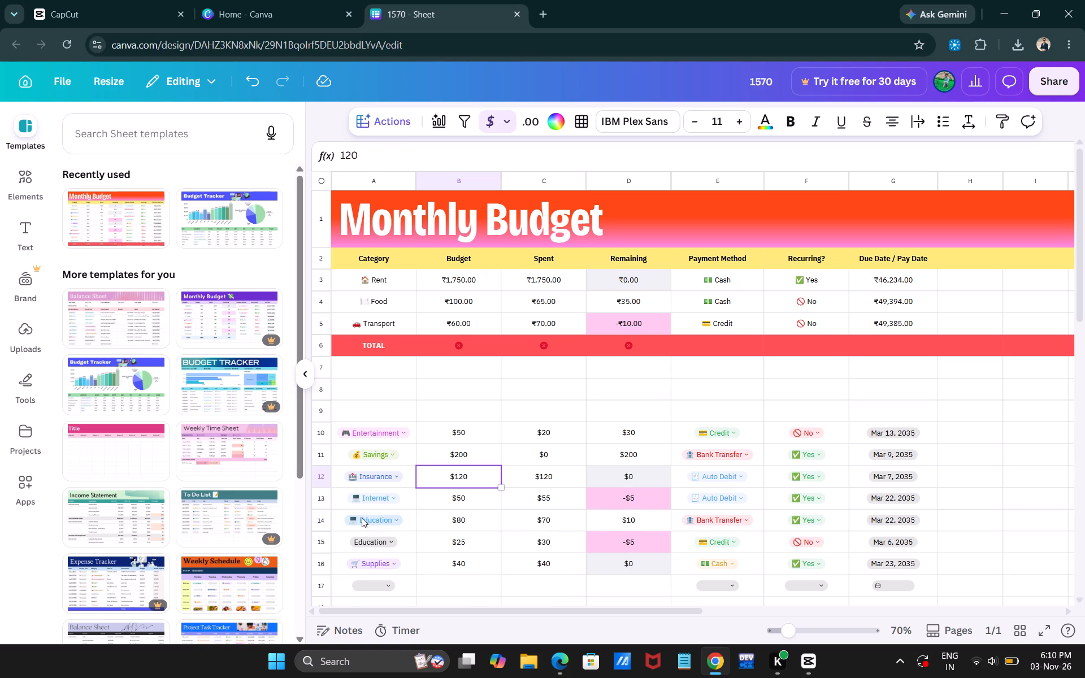
Move the Education row with the $80 budget from row 14 to between the Transport and TOTAL rows.
left_click_drag(318, 515, 320, 521)
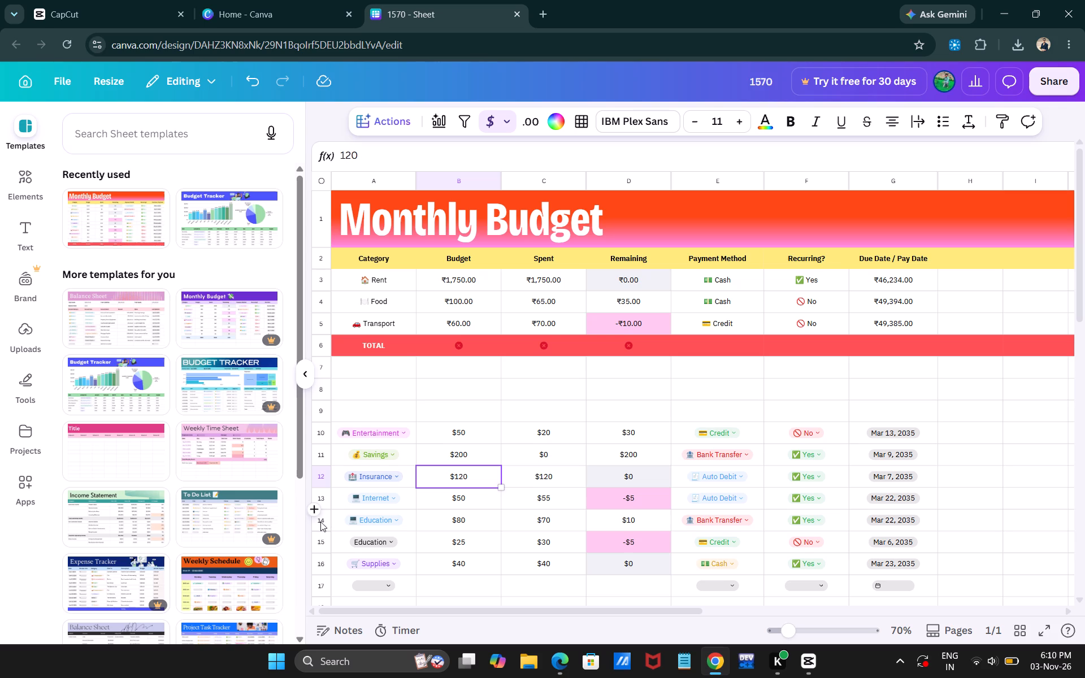
left_click_drag(320, 521, 320, 521)
left_click(320, 521)
left_click_drag(320, 521, 346, 343)
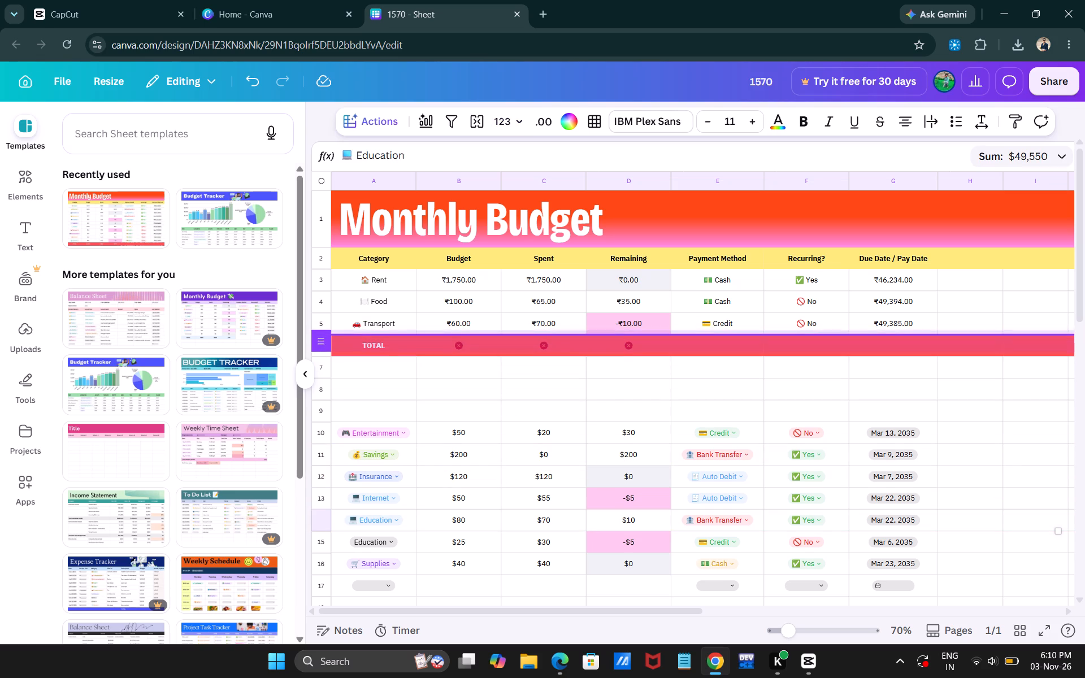
left_click_drag(346, 343, 340, 344)
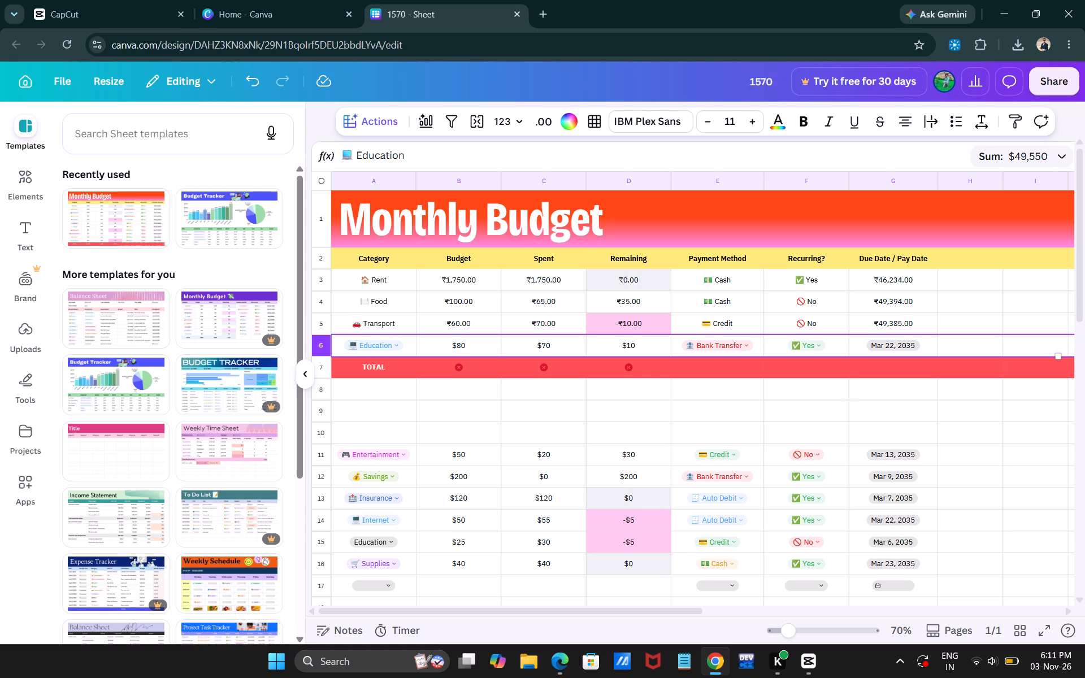
left_click(458, 403)
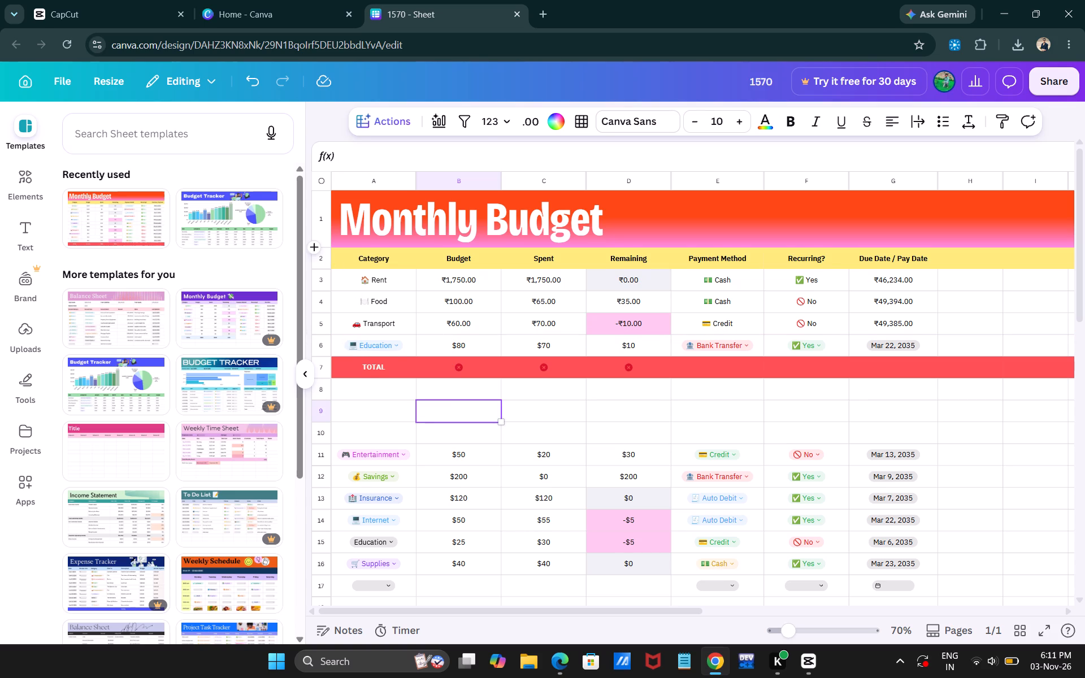
Apply the Currency format to rows 2 to 7, from the column headings through the TOTAL row.
left_click_drag(324, 251, 403, 262)
key("ctrl+z")
left_click_drag(324, 259, 894, 362)
left_click(519, 121)
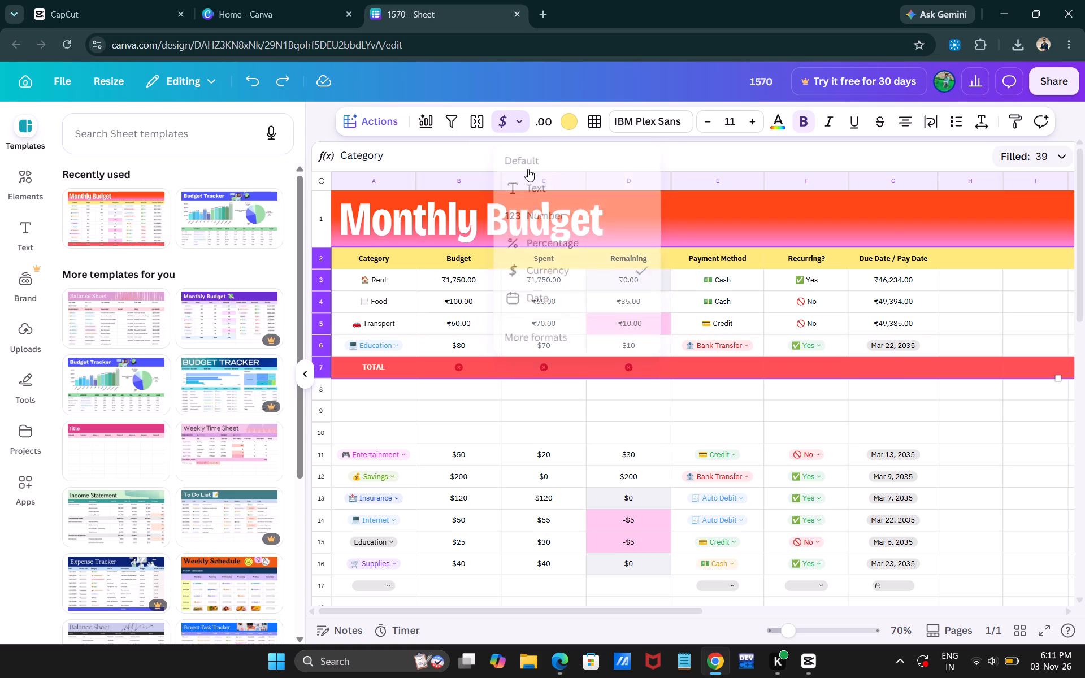
left_click(539, 262)
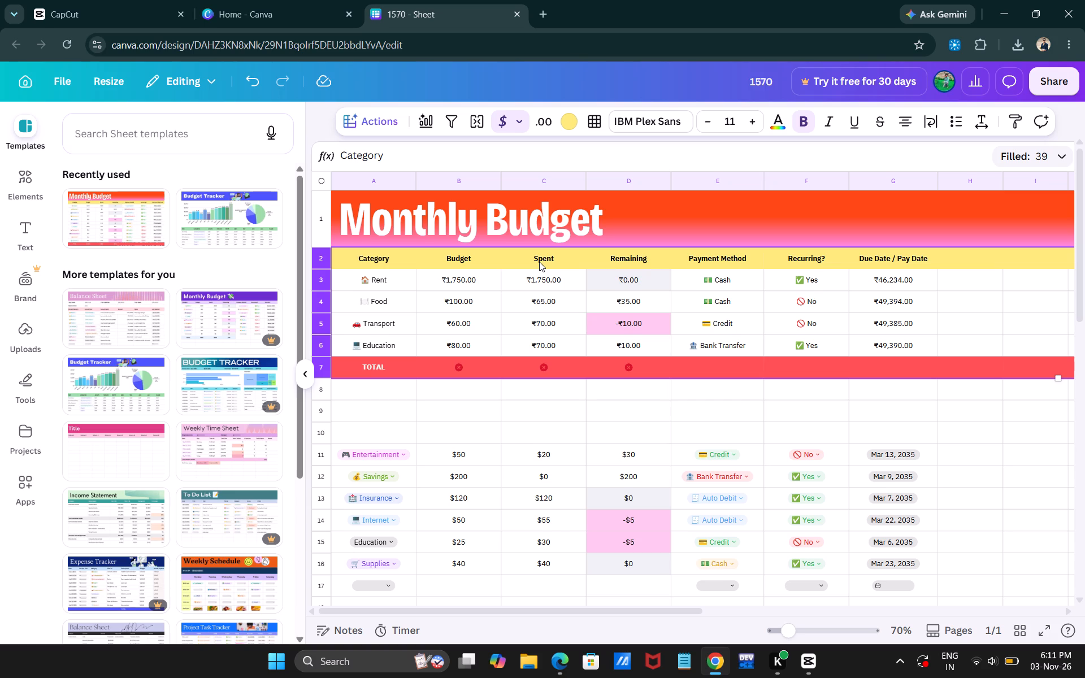
left_click(440, 407)
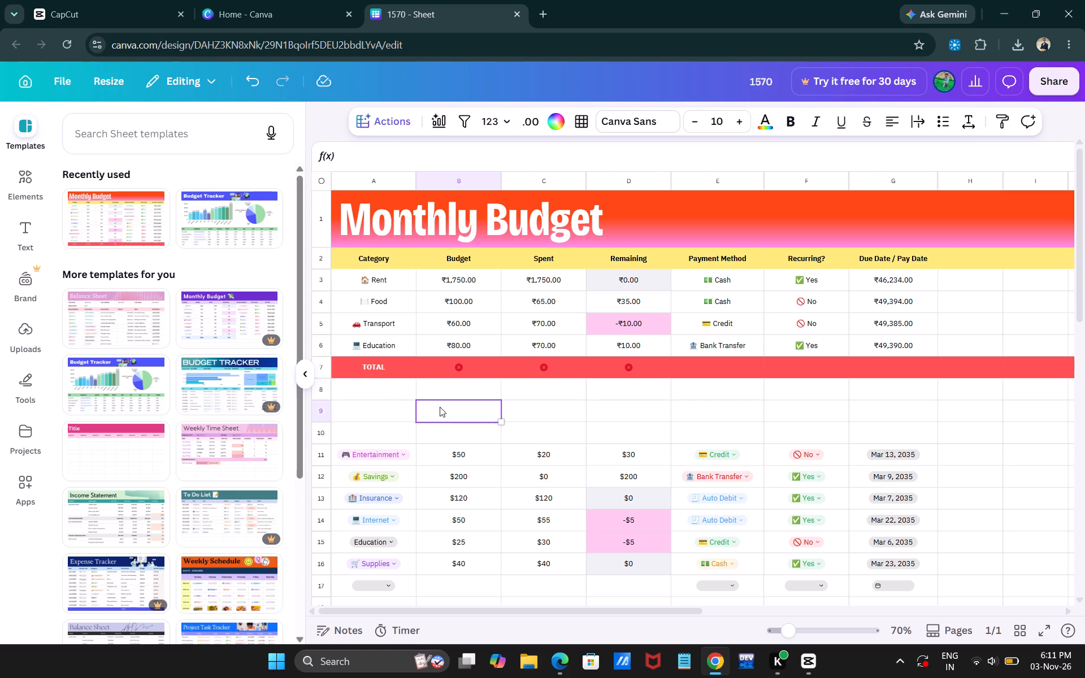
Clear the Budget column's contents and delete the whole column from the sheet.
left_click(459, 301)
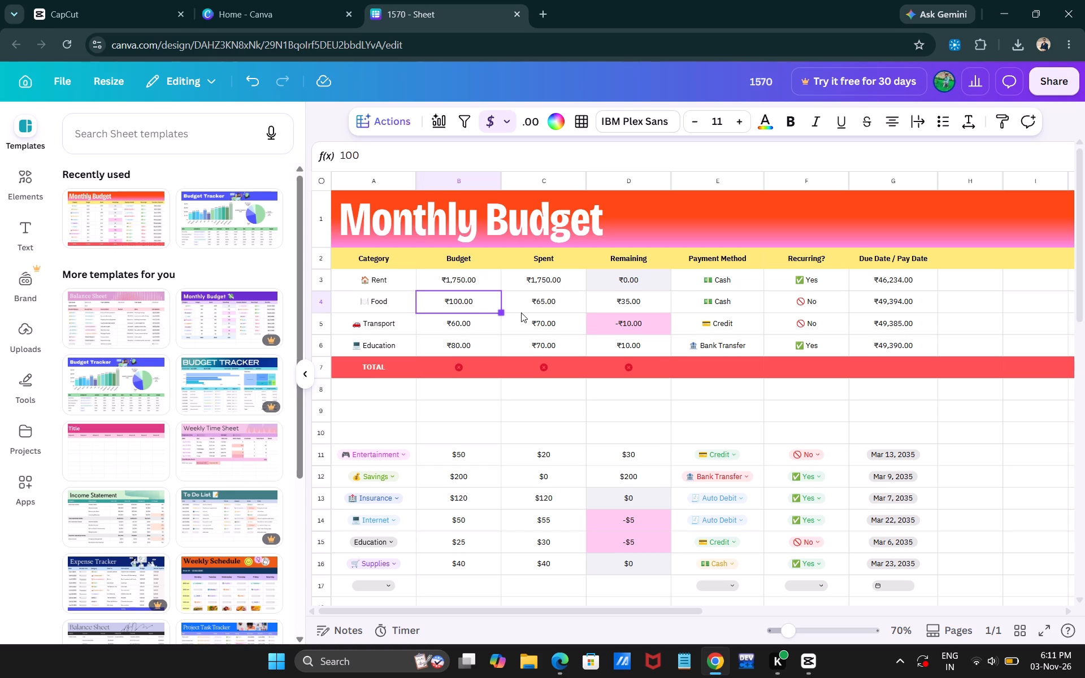
left_click(457, 266)
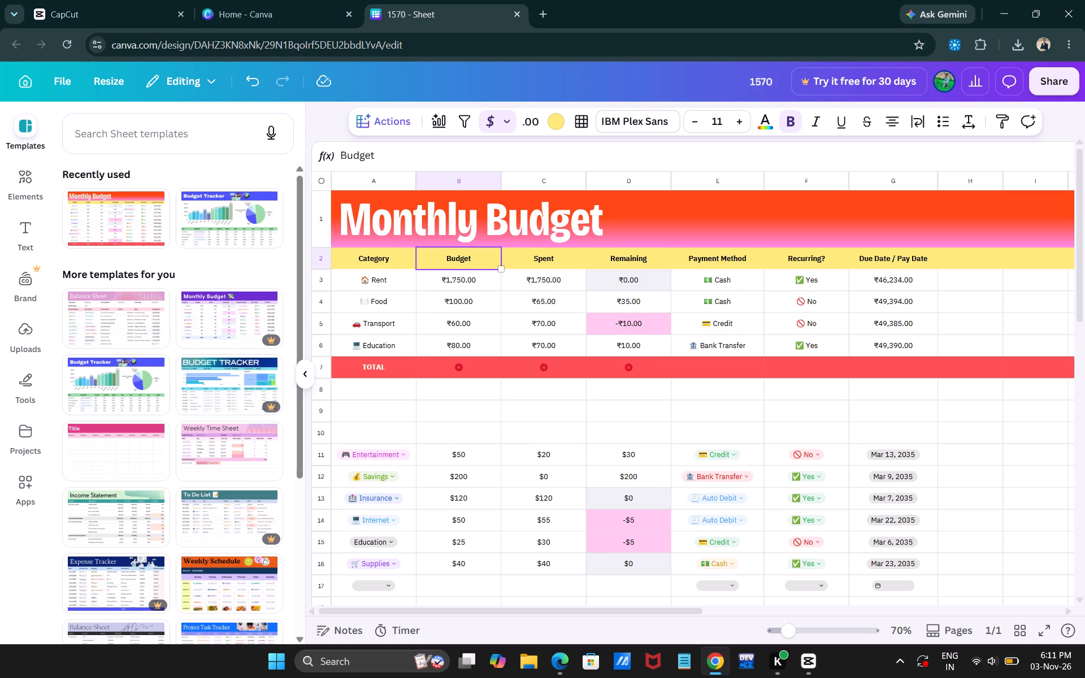
left_click_drag(445, 255, 455, 345)
left_click(465, 181)
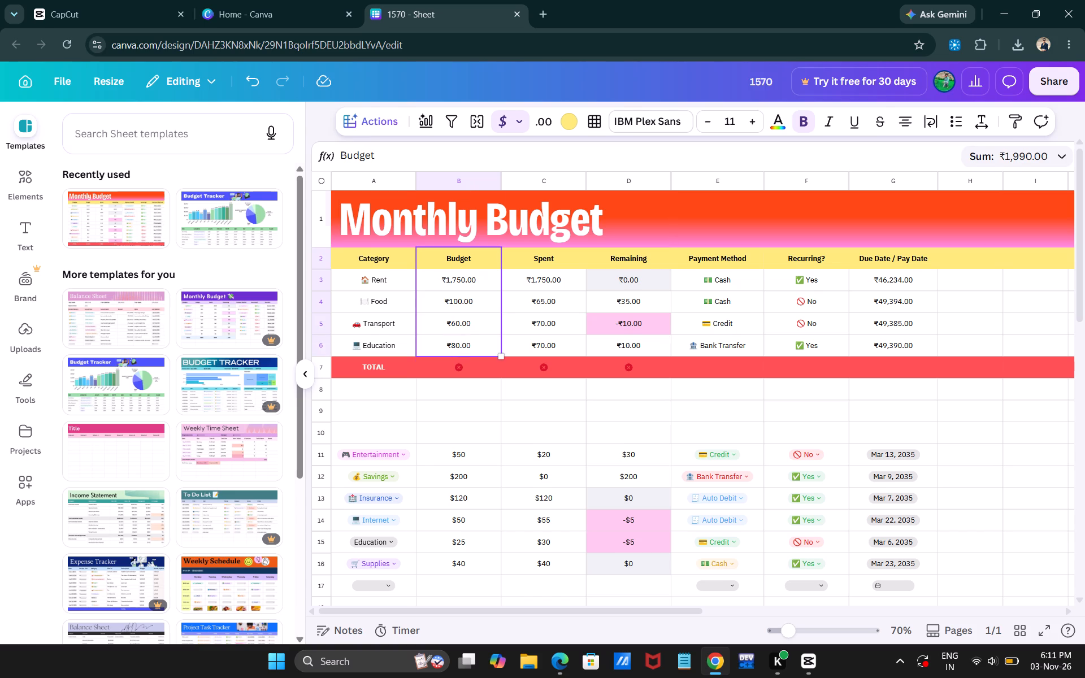
key("Delete")
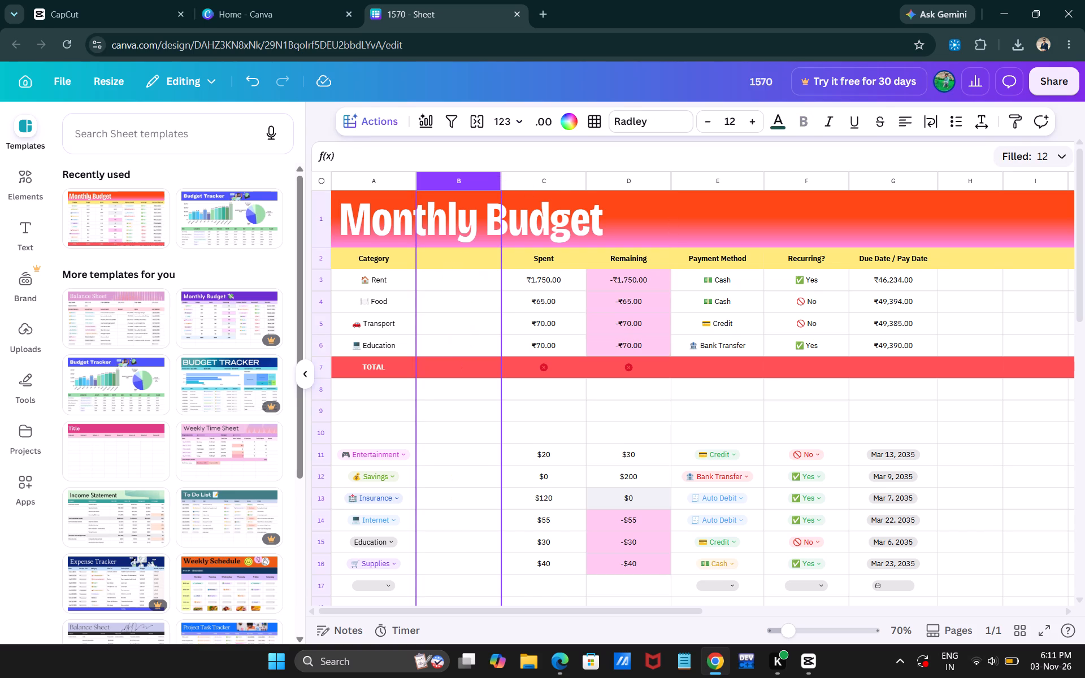
right_click(474, 186)
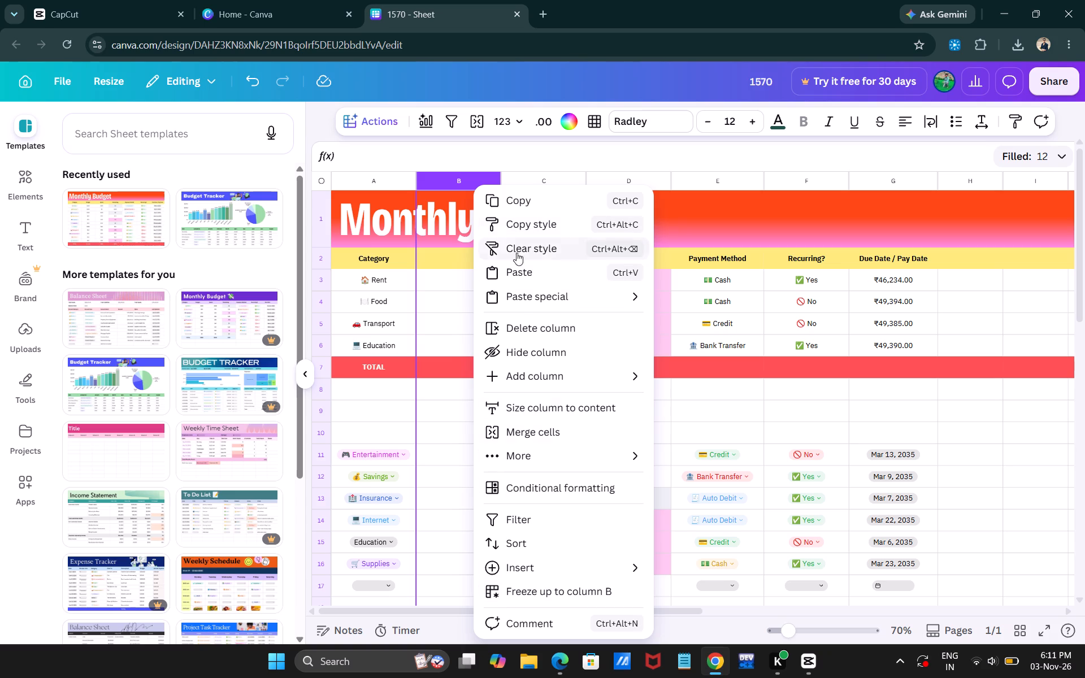
left_click(529, 333)
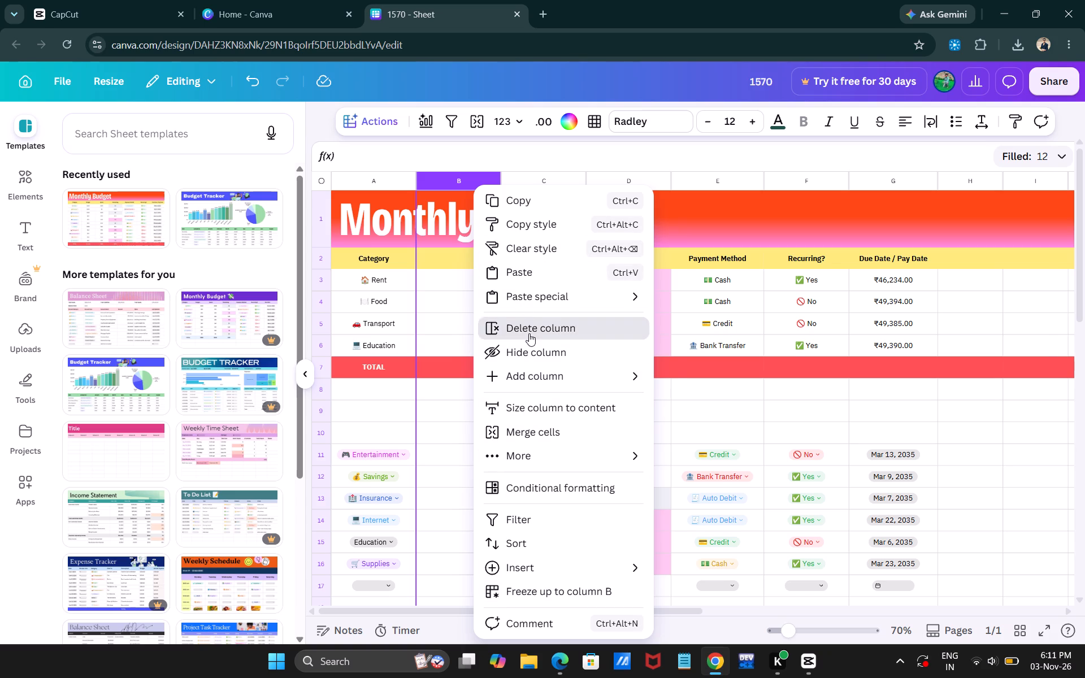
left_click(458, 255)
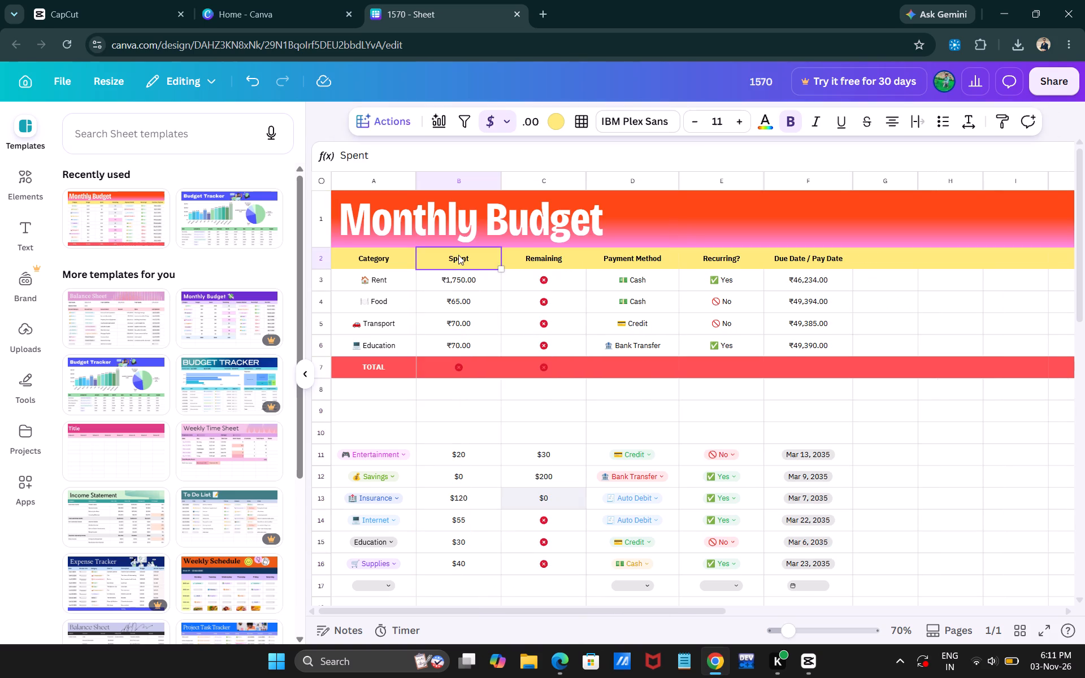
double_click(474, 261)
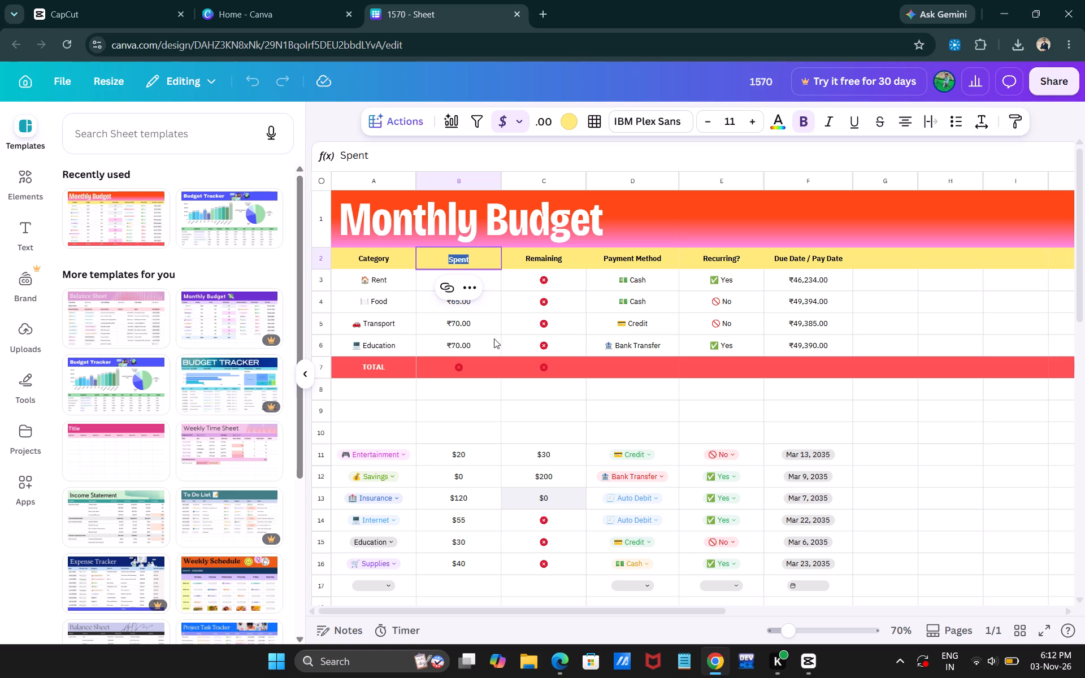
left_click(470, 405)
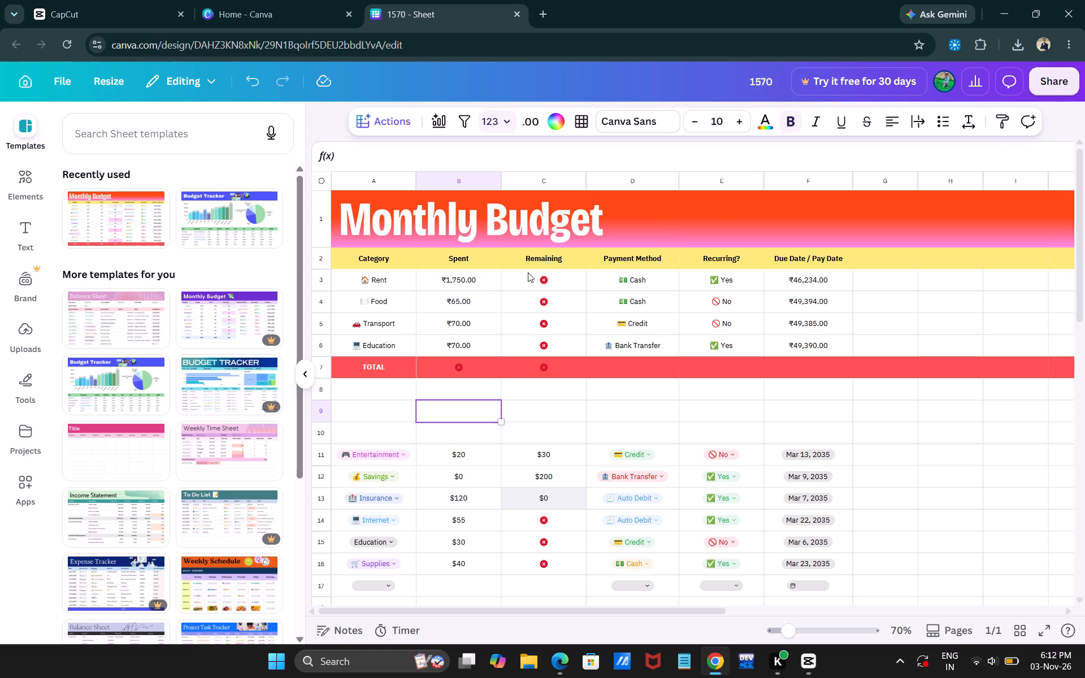
Delete the whole Remaining column from the Monthly Budget sheet.
left_click(541, 175)
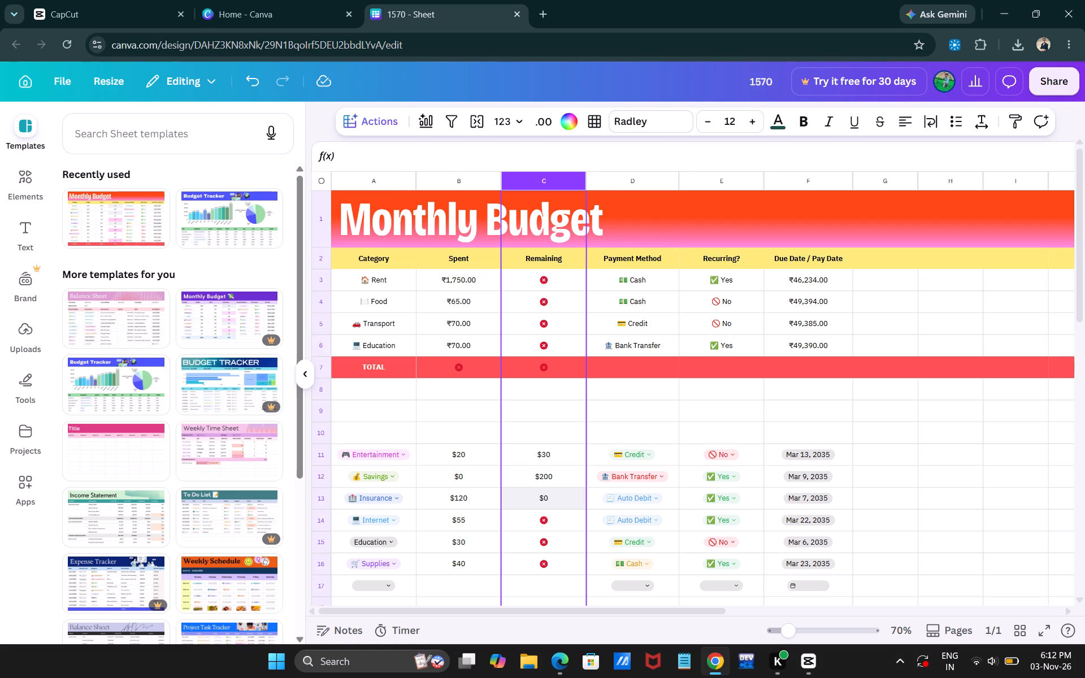
right_click(541, 175)
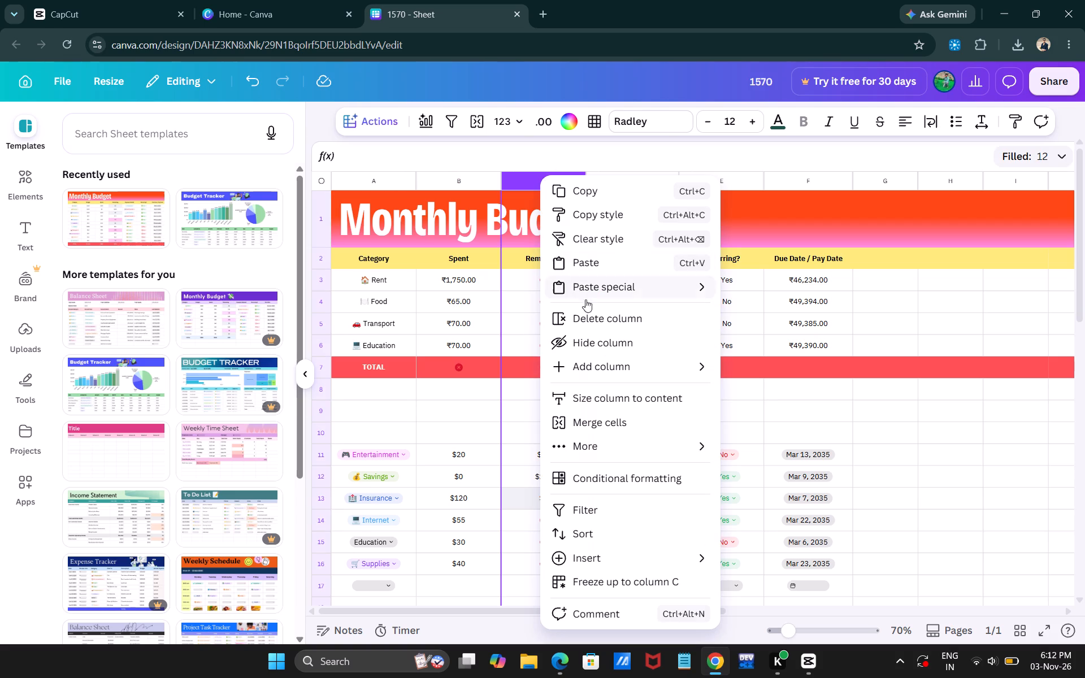
left_click(579, 320)
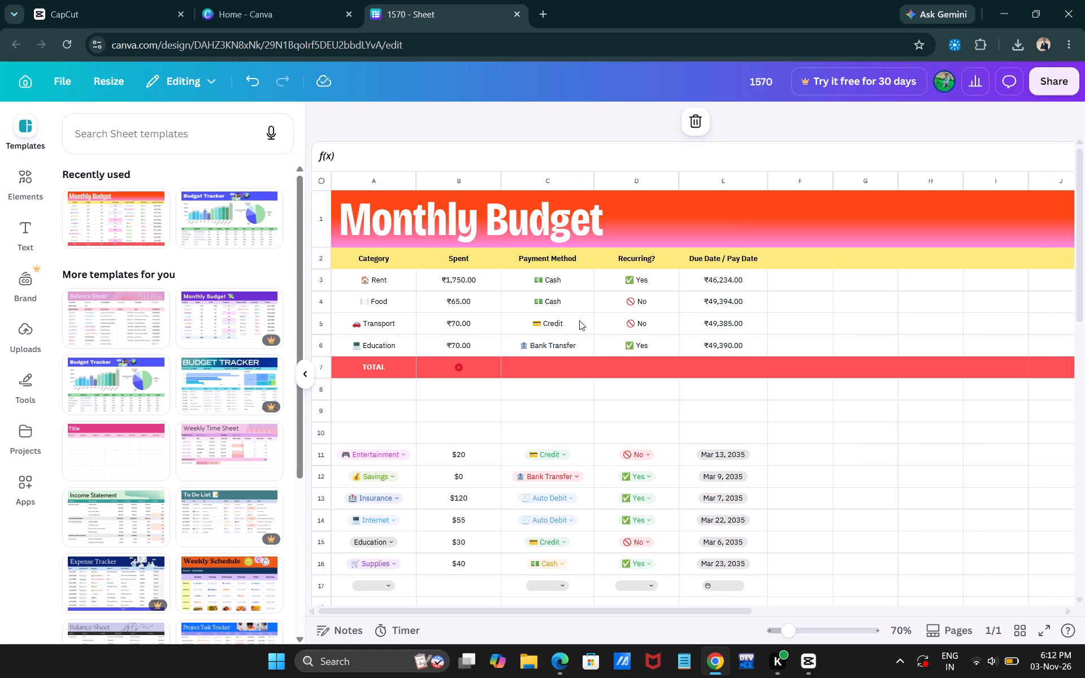
Set the Food row's Spent amount to 1067.5.
left_click(457, 304)
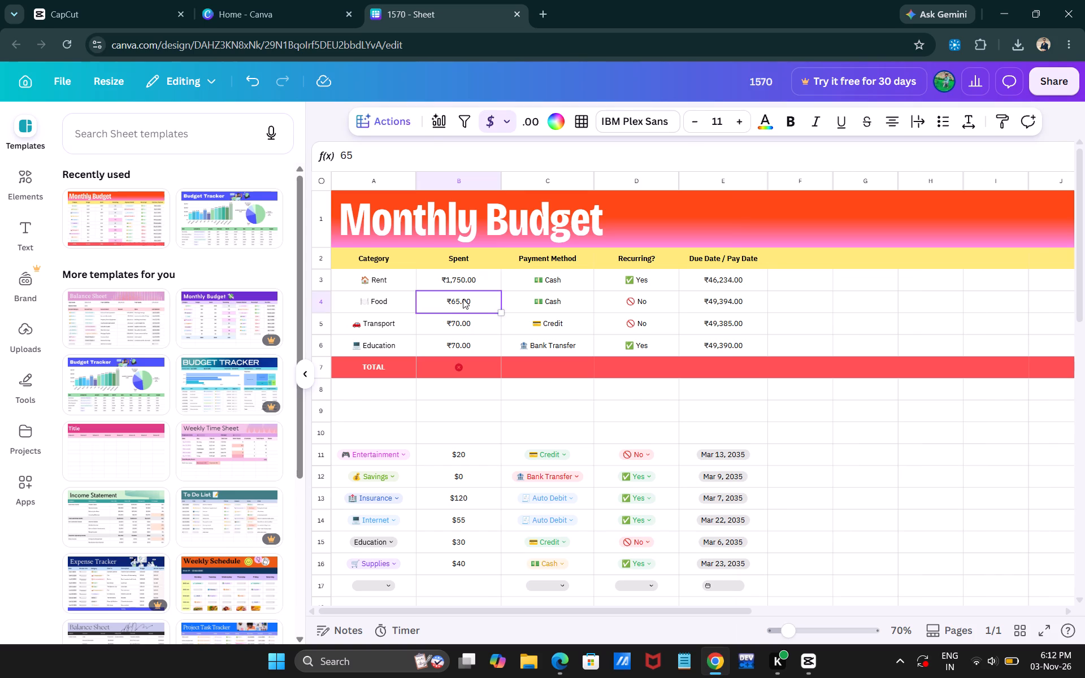
double_click(463, 299)
type("1067")
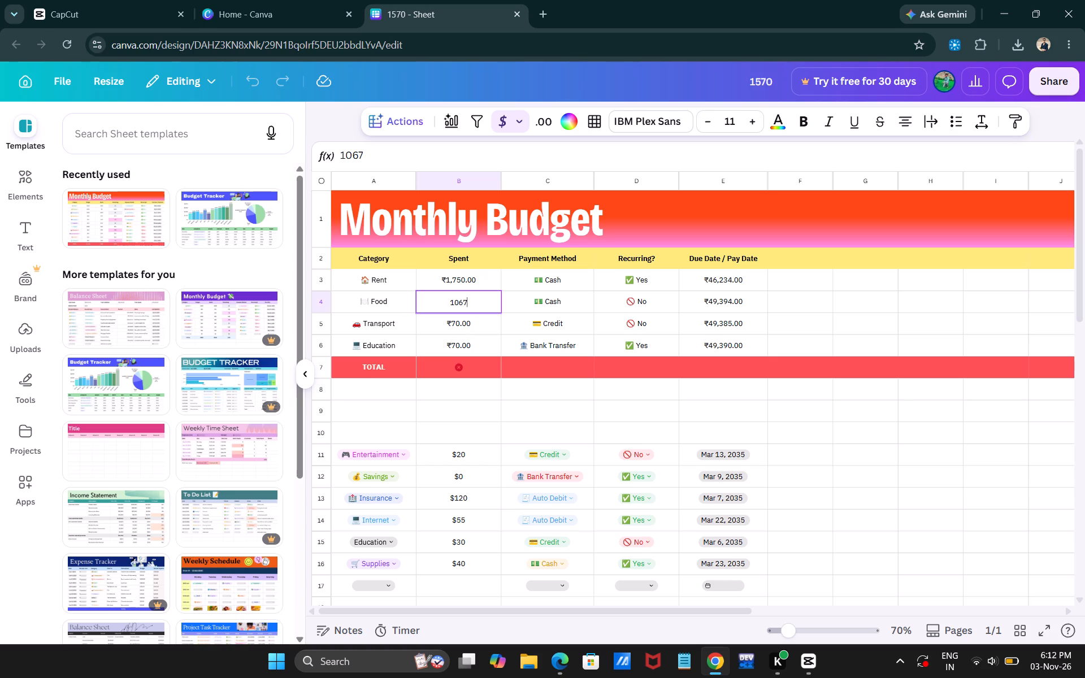
type(".5")
key("Return")
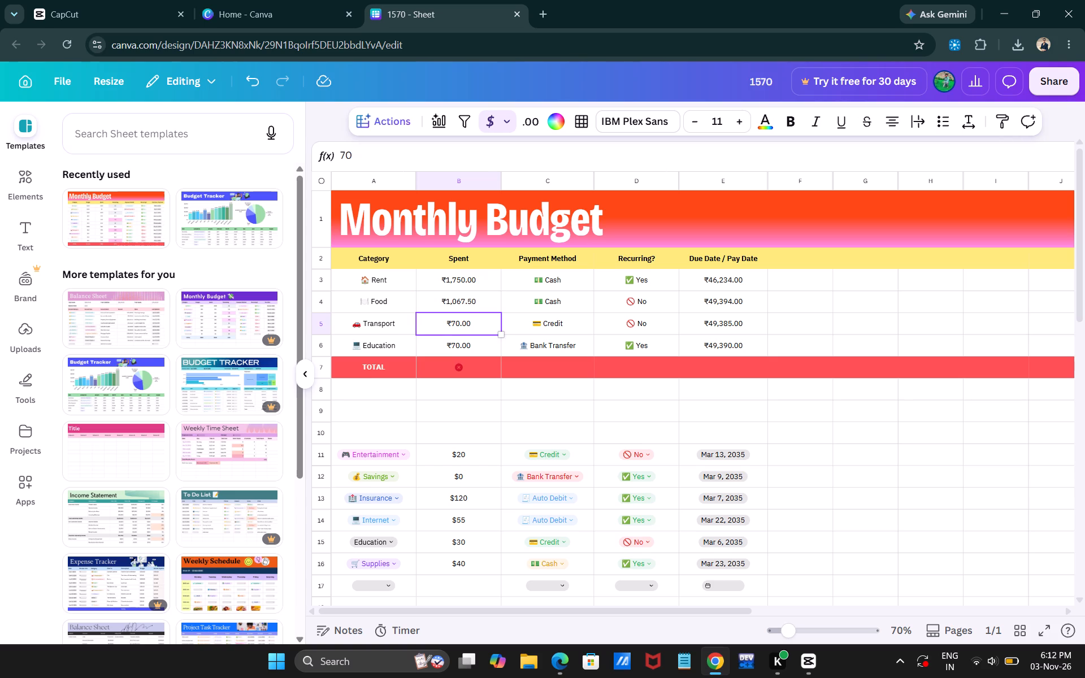
Clear the Spent amount in the Transport row.
double_click(463, 331)
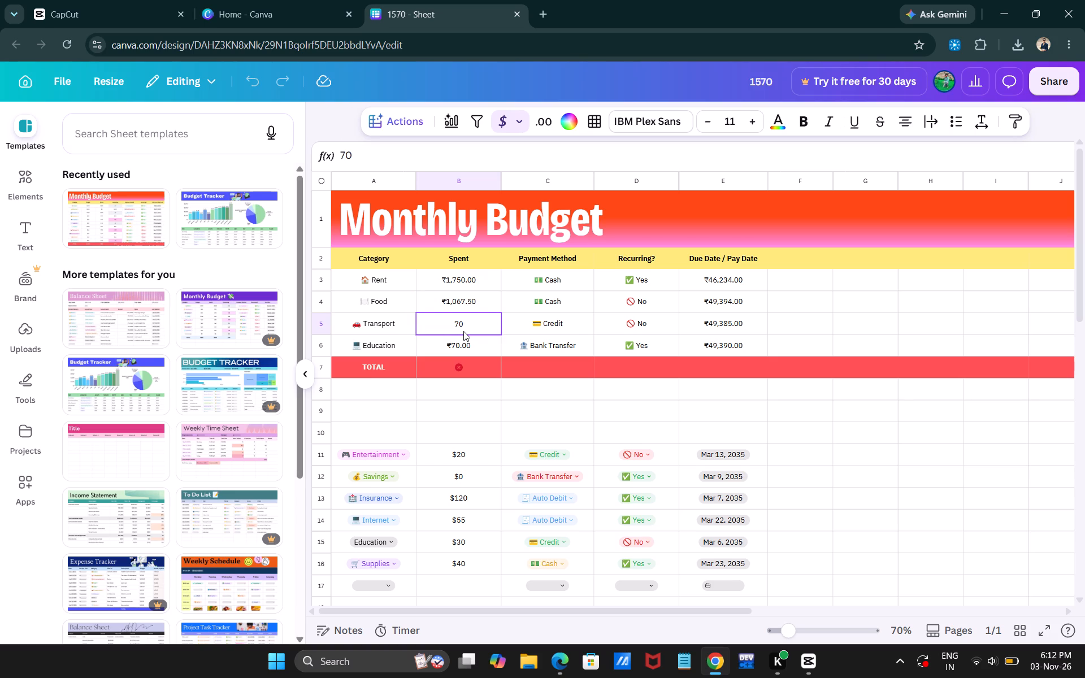
key("BackSpace")
key("BackSpace")
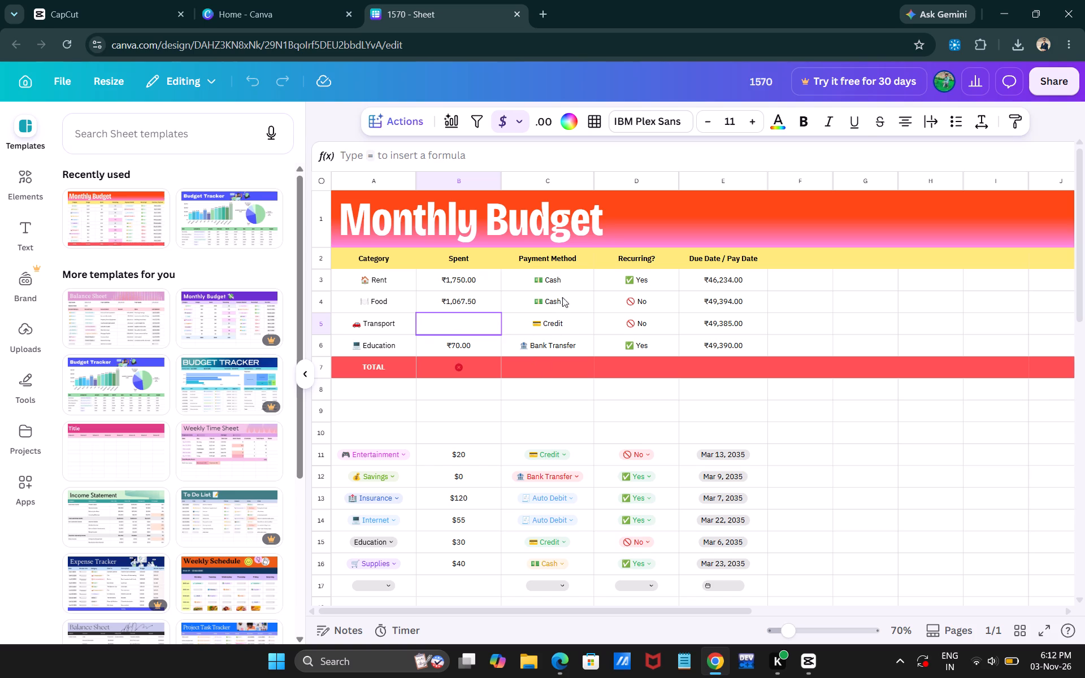
left_click(565, 319)
left_click(565, 319)
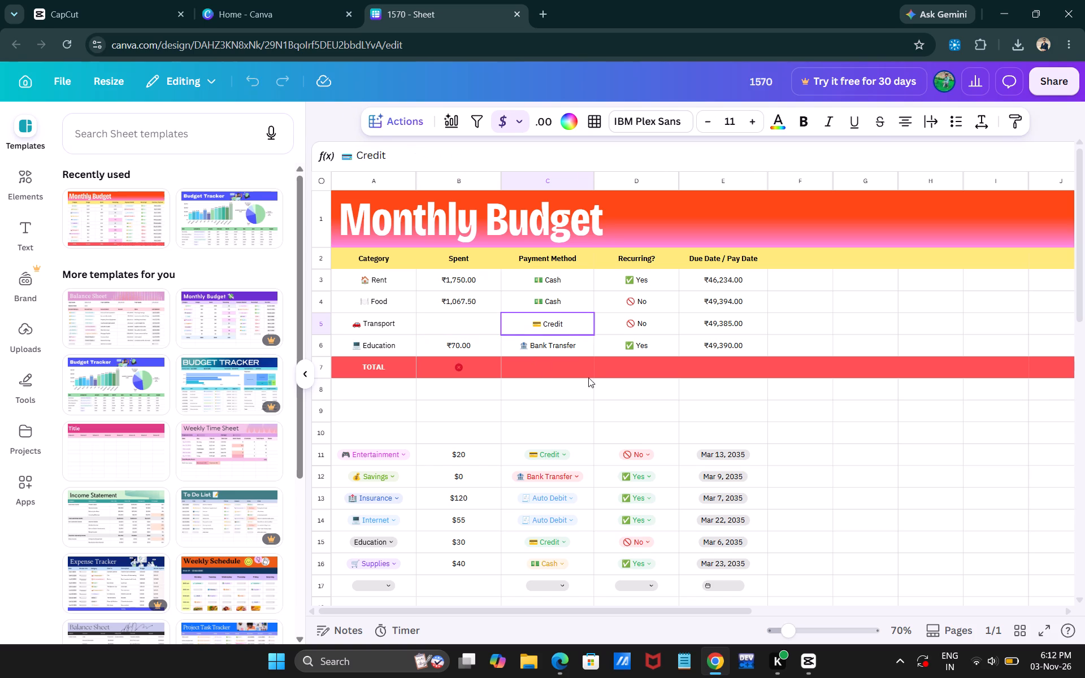
left_click(588, 377)
left_click(569, 332)
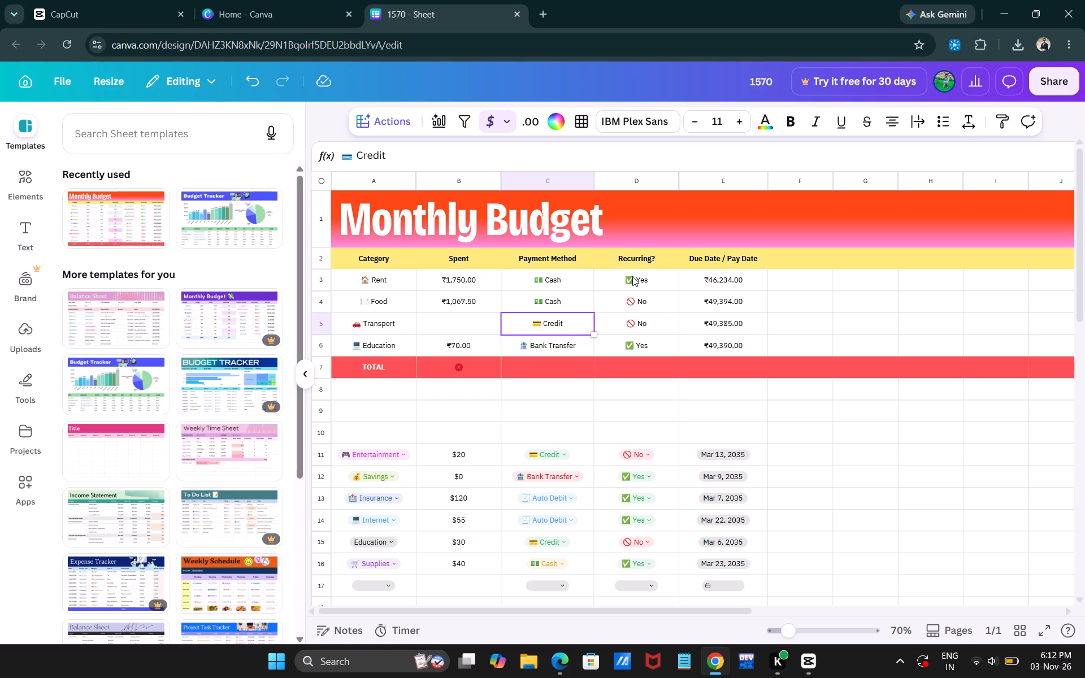
Delete the whole Recurring? column from the sheet.
left_click(639, 179)
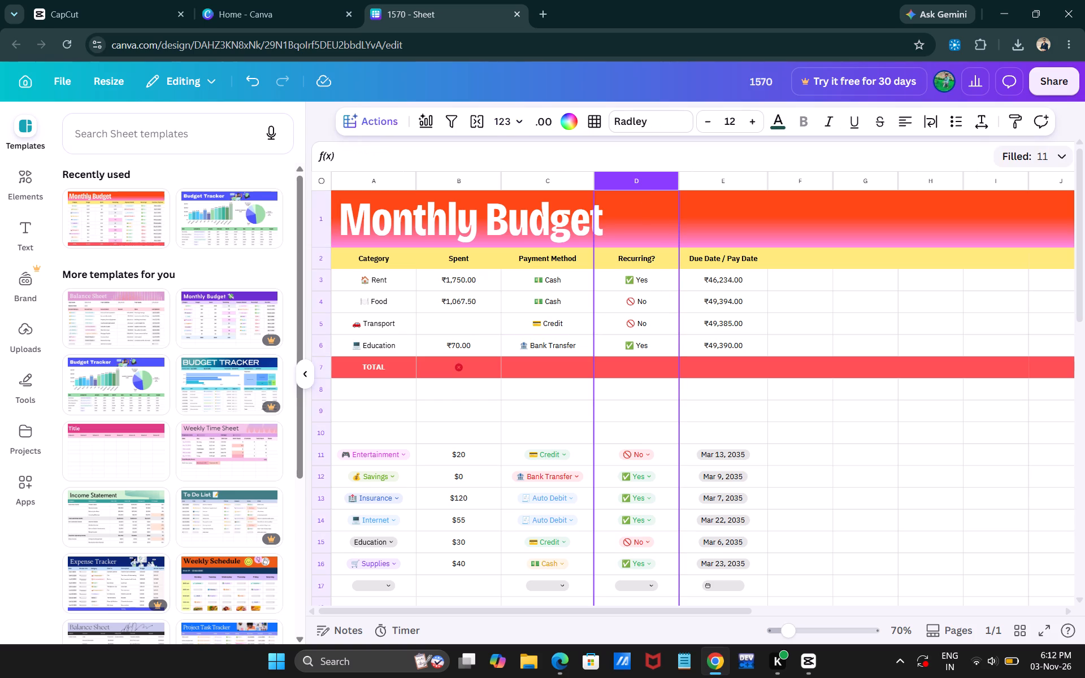
right_click(639, 186)
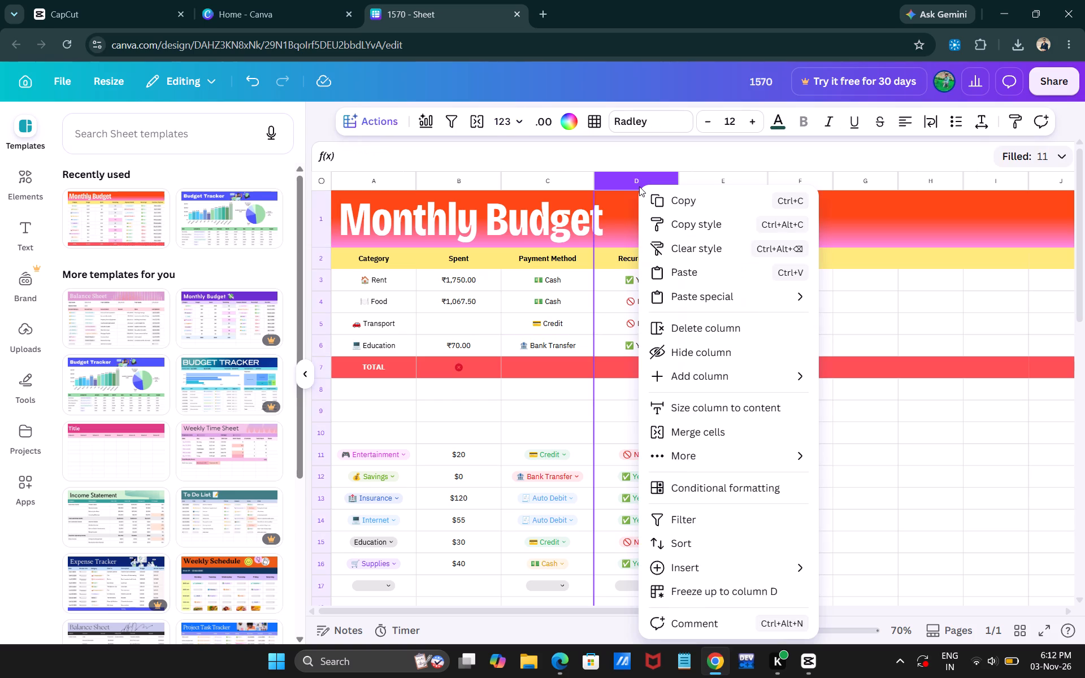
left_click(672, 328)
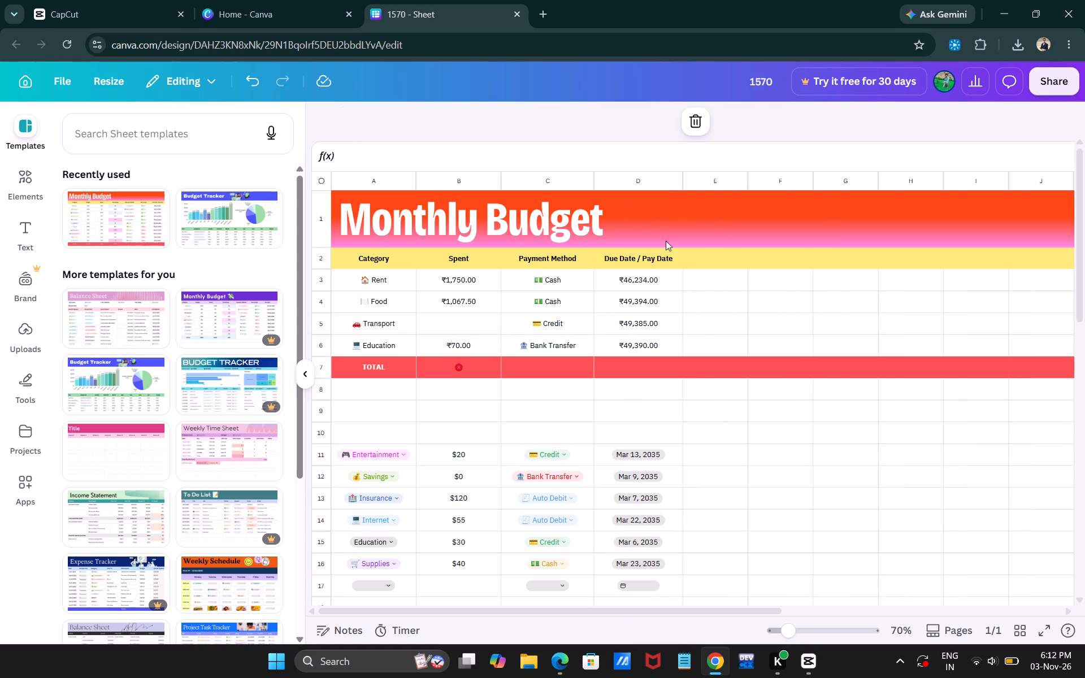
Clear the Due Date / Pay Date values in the Rent, Food, Transport and Education rows.
left_click(636, 282)
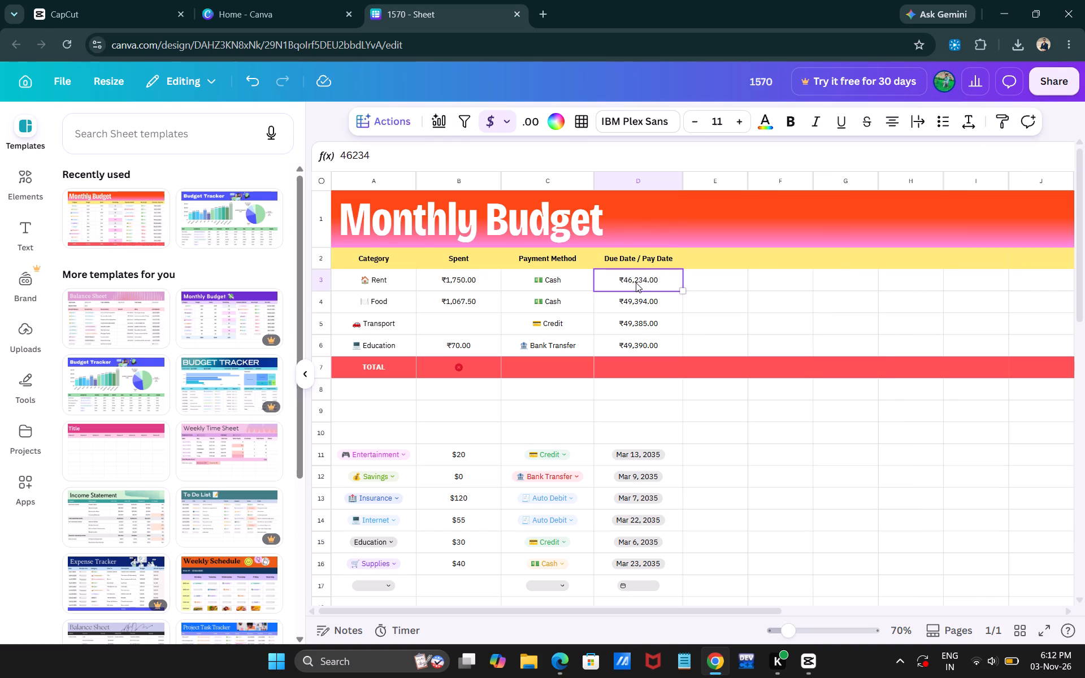
double_click(656, 275)
left_click(656, 275)
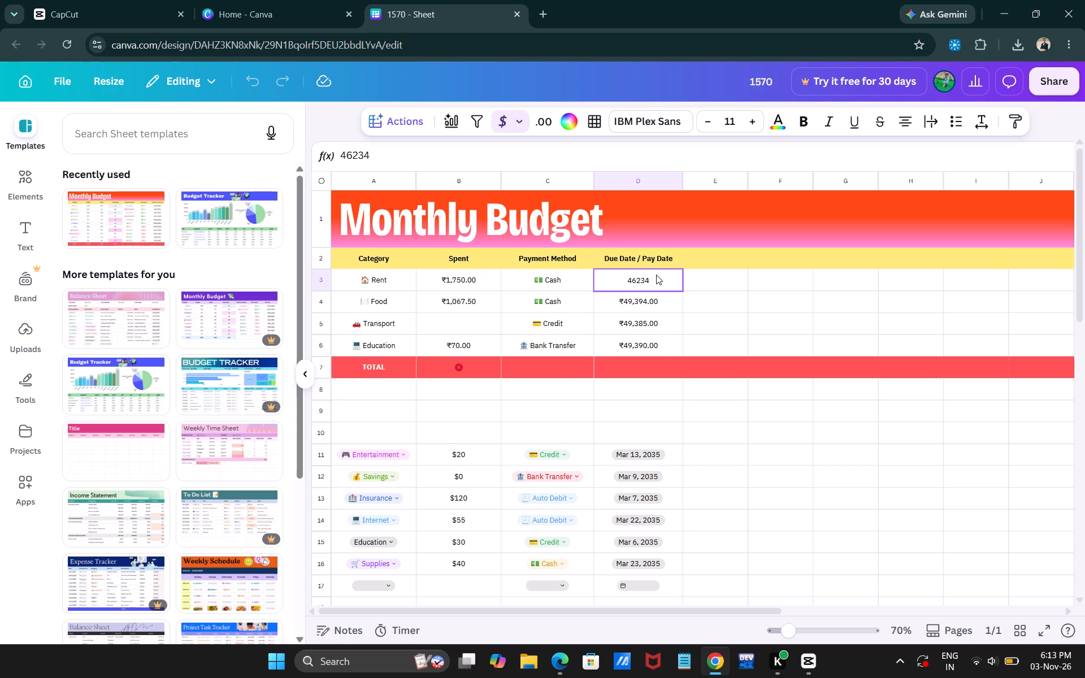
key("BackSpace")
key("BackSpace")
key("BackSpace")
key("BackSpace")
key("BackSpace")
key("BackSpace")
key("BackSpace")
key("BackSpace")
key("BackSpace")
key("BackSpace")
key("BackSpace")
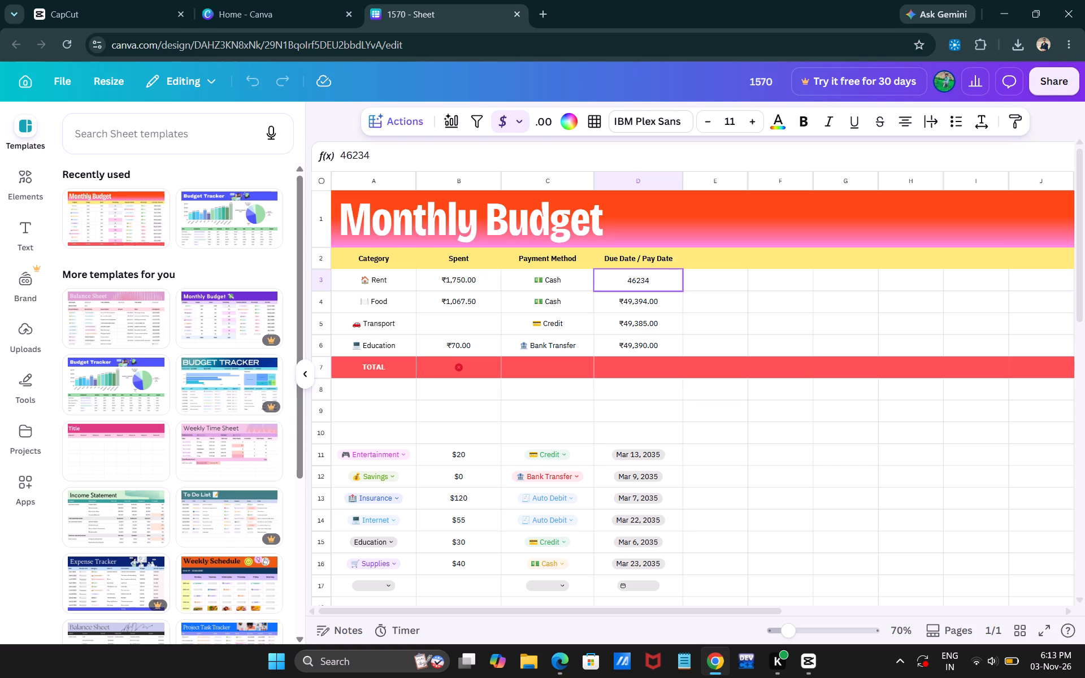
left_click(653, 286)
double_click(653, 282)
key("BackSpace")
double_click(656, 304)
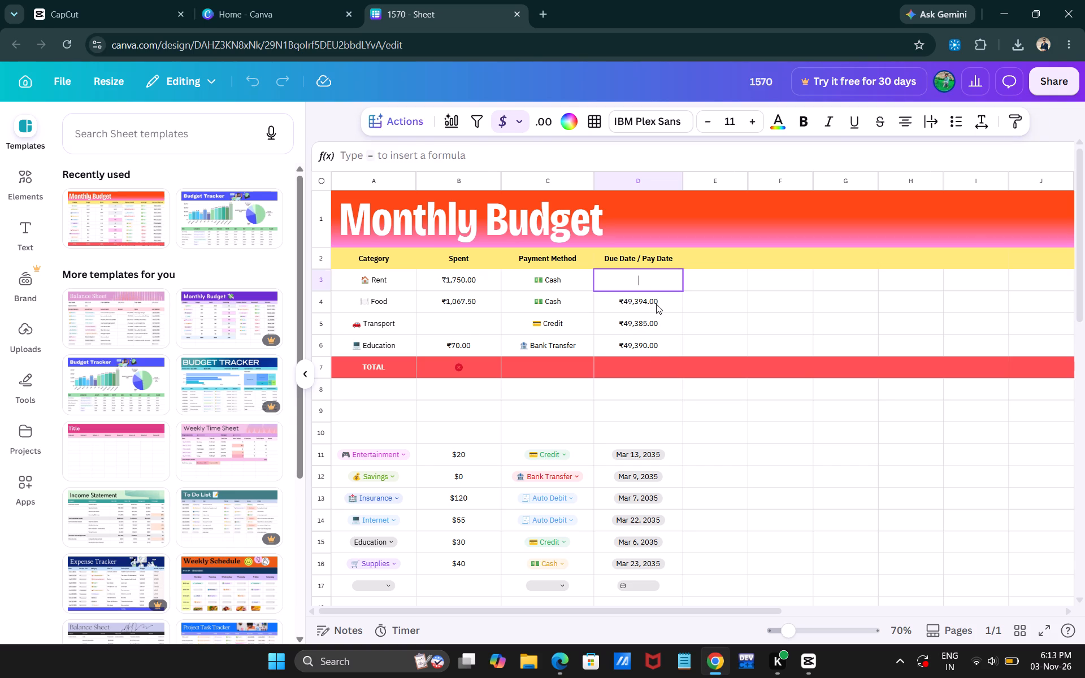
key("BackSpace")
key("BackSpace")
key("BackSpace")
key("BackSpace")
key("BackSpace")
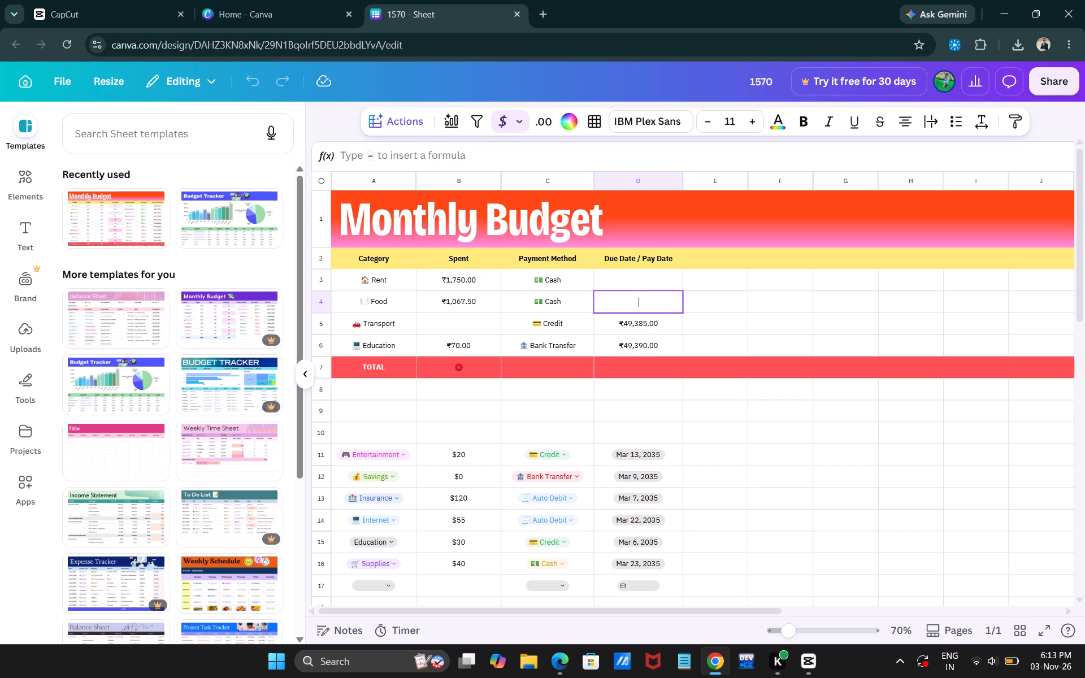
key("Down")
key("BackSpace")
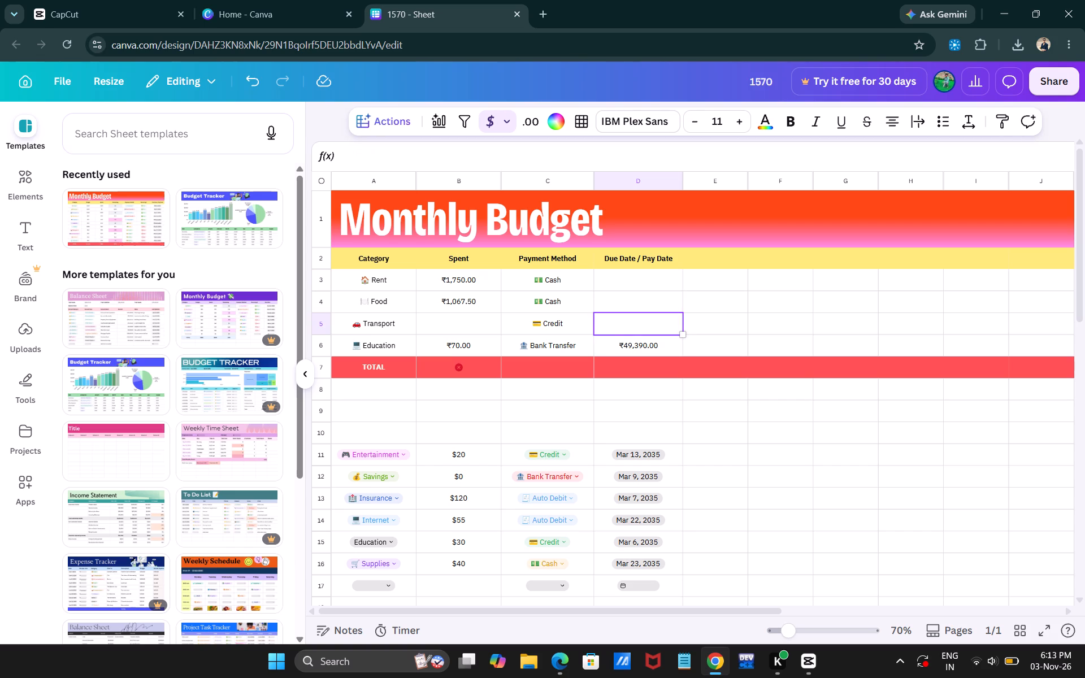
key("Down")
key("BackSpace")
left_click(730, 288)
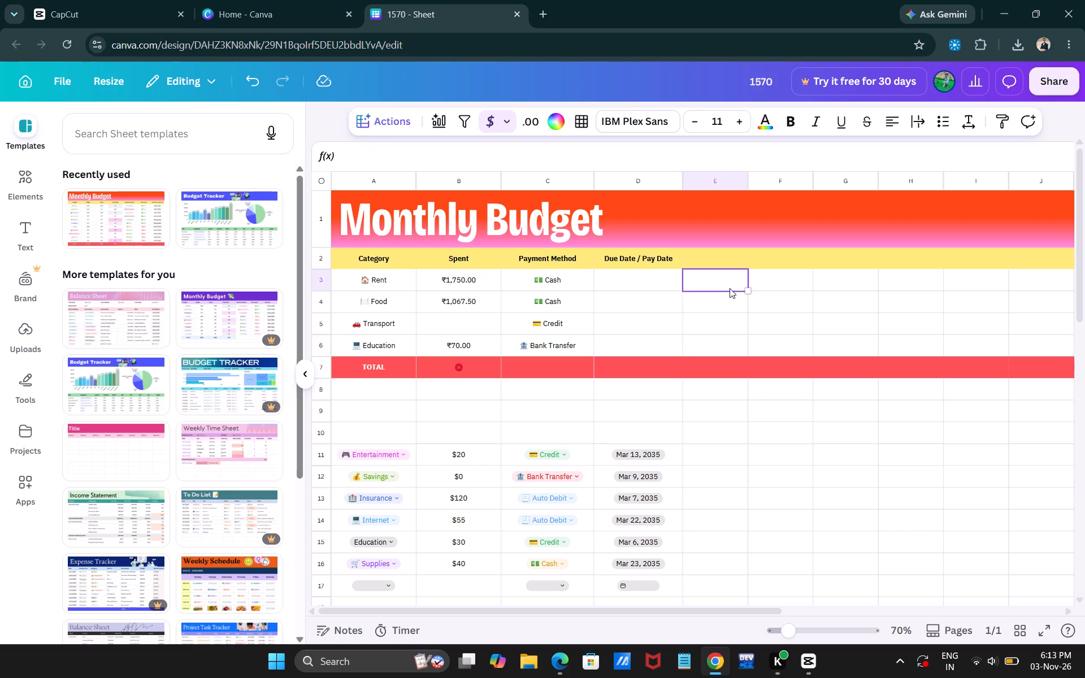
left_click(652, 277)
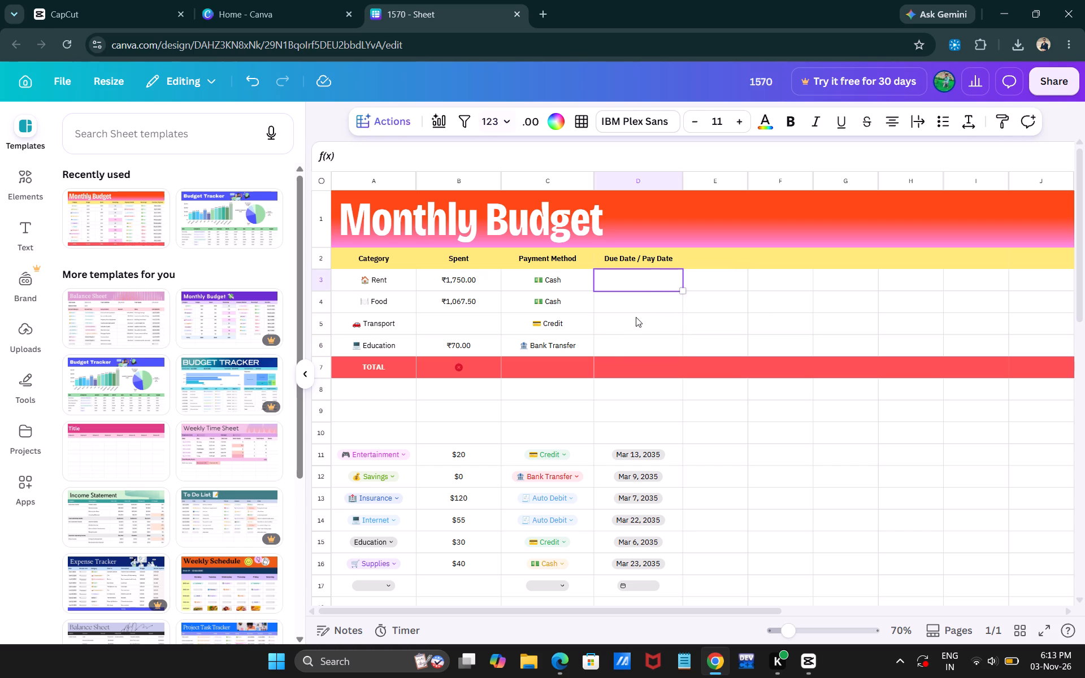
Clear the leftover category entries below the TOTAL row, across columns A to D in rows 11 to 18.
scroll(598, 319, "down", 3)
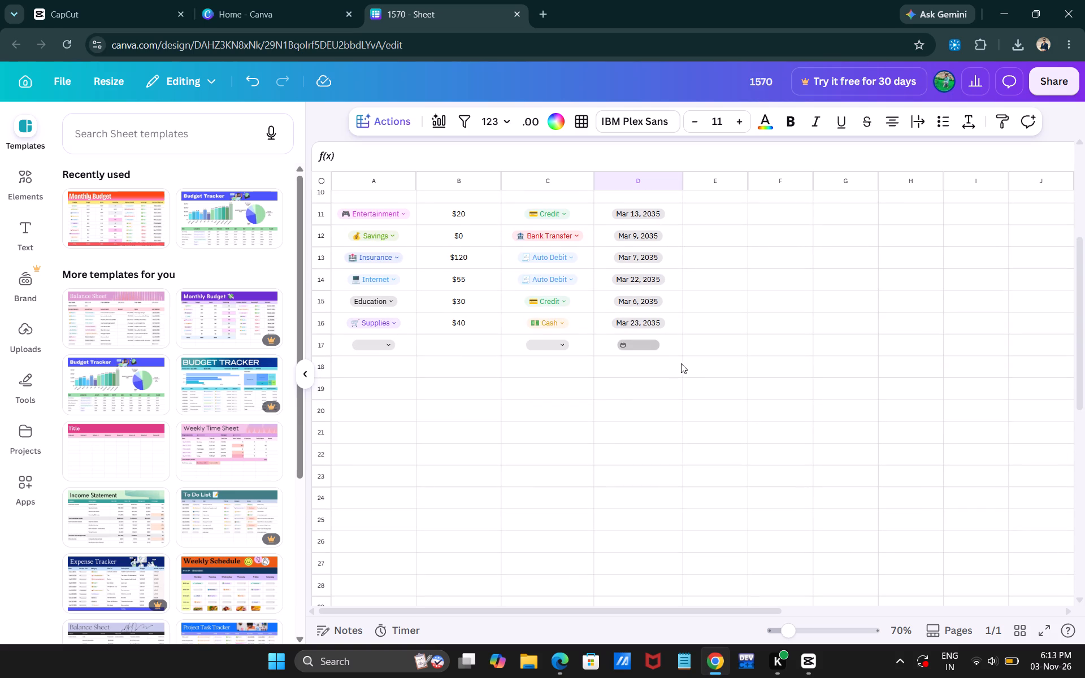
left_click_drag(682, 364, 354, 212)
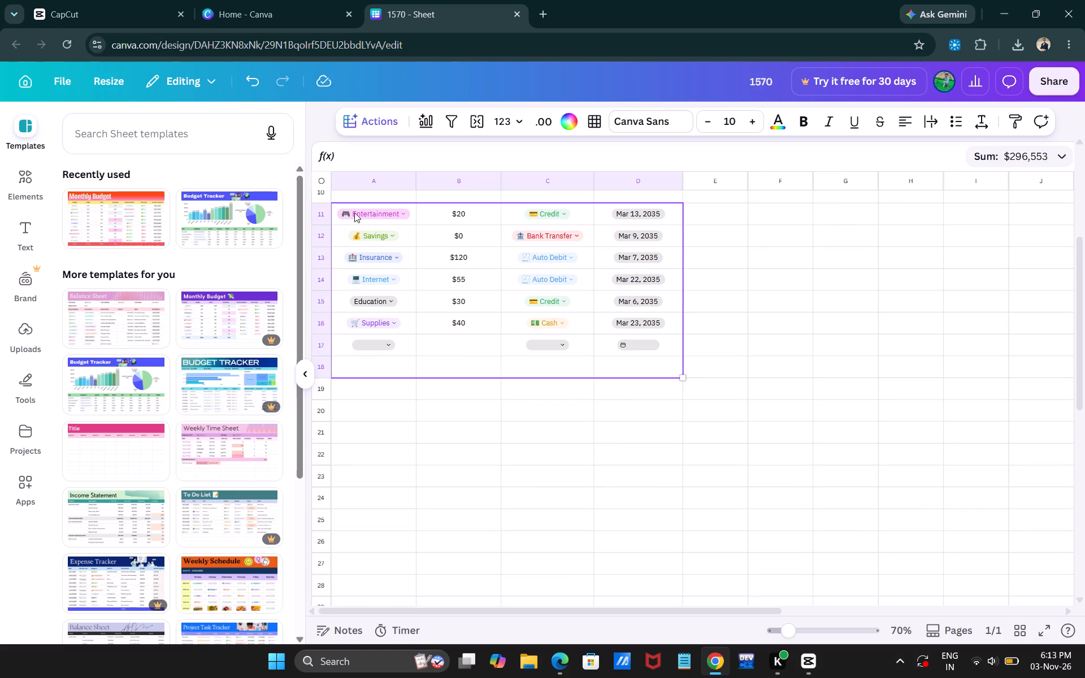
key("BackSpace")
key("Delete")
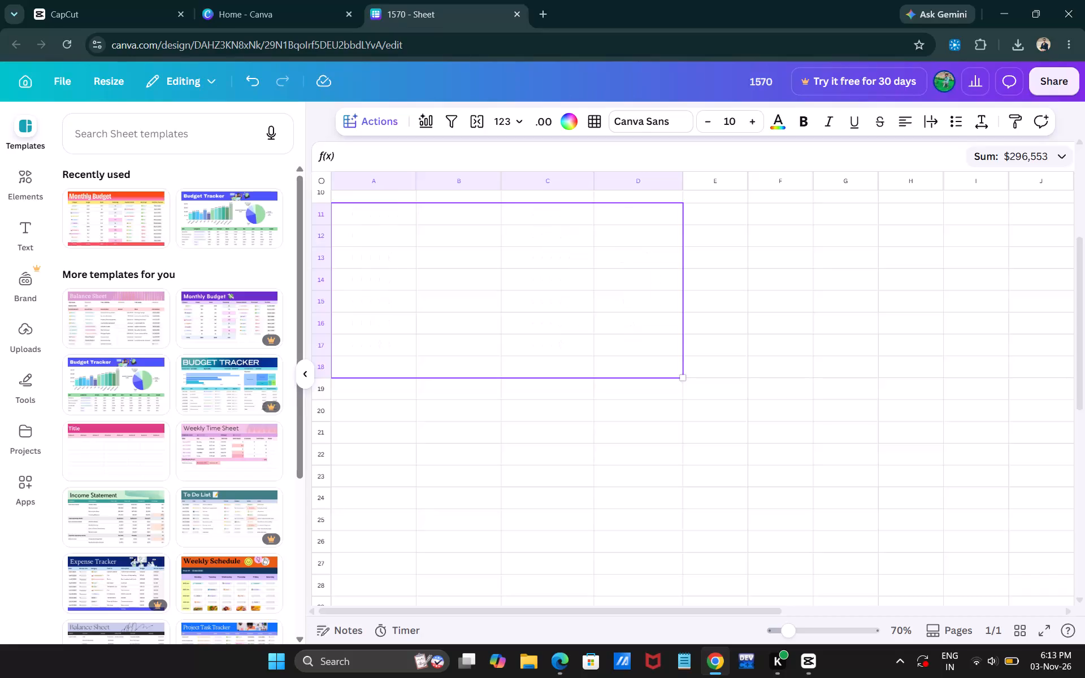
left_click(762, 354)
scroll(762, 354, "up", 4)
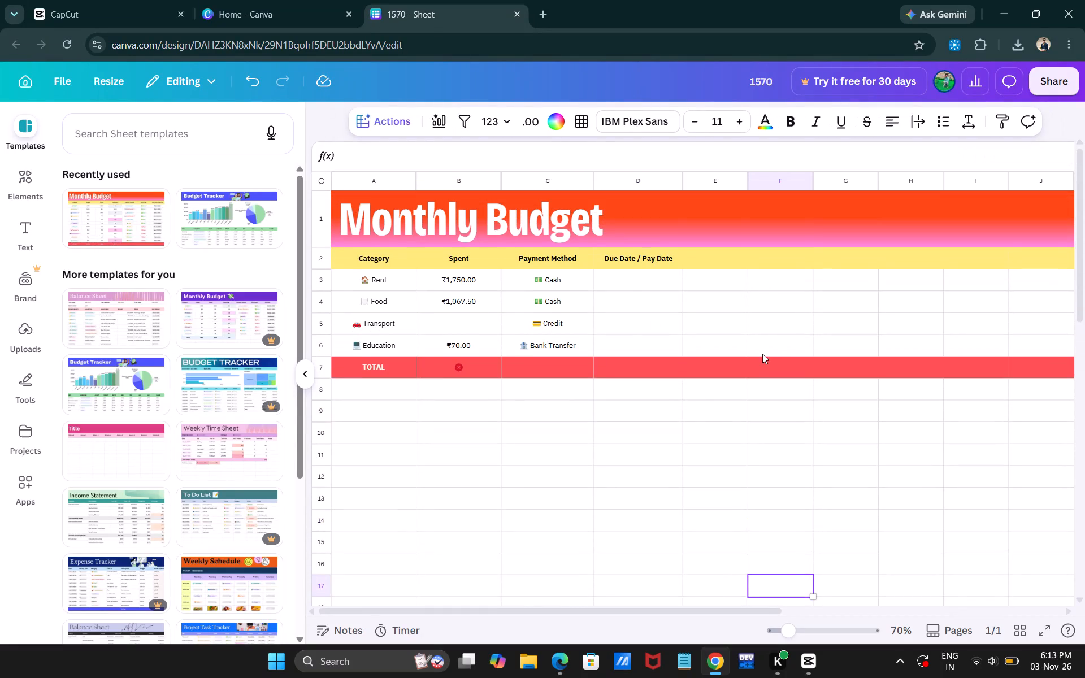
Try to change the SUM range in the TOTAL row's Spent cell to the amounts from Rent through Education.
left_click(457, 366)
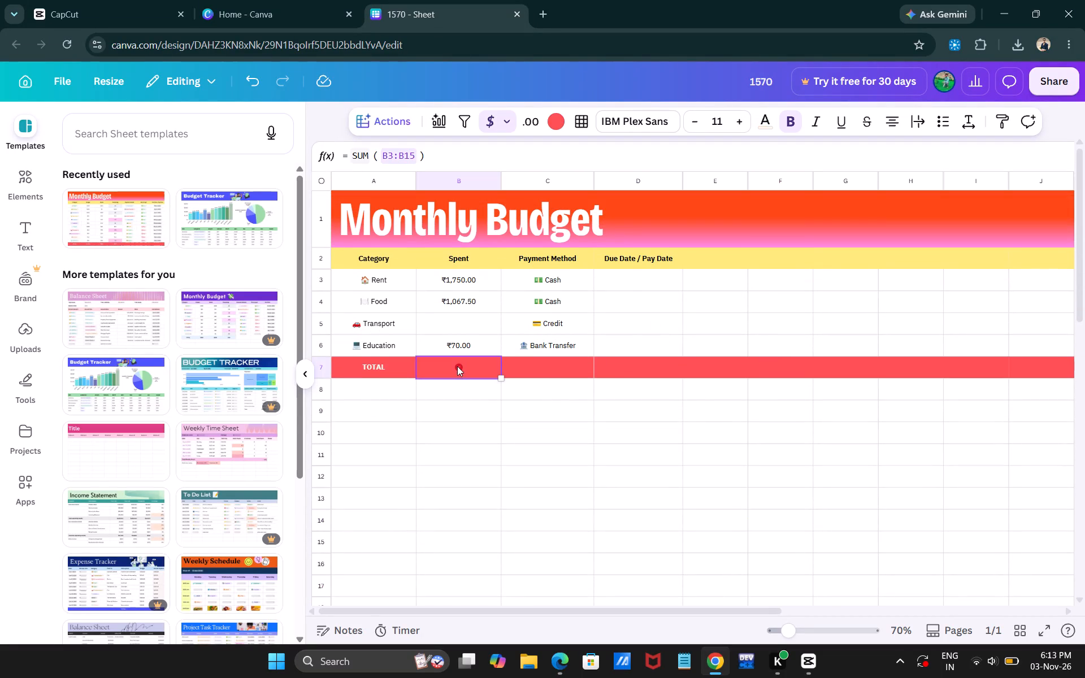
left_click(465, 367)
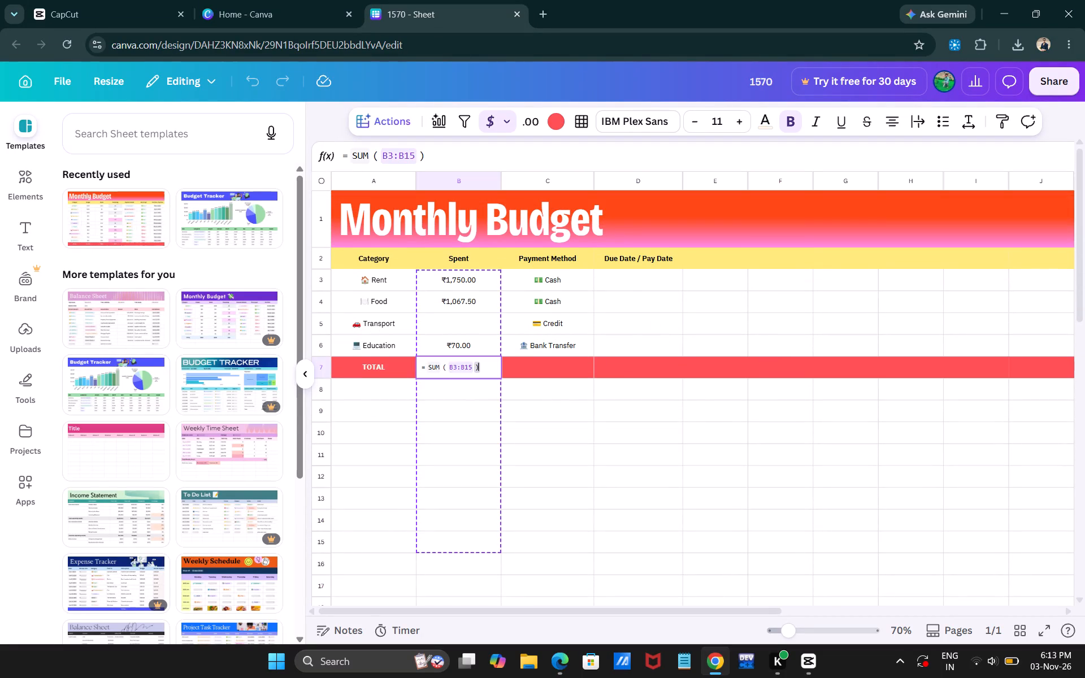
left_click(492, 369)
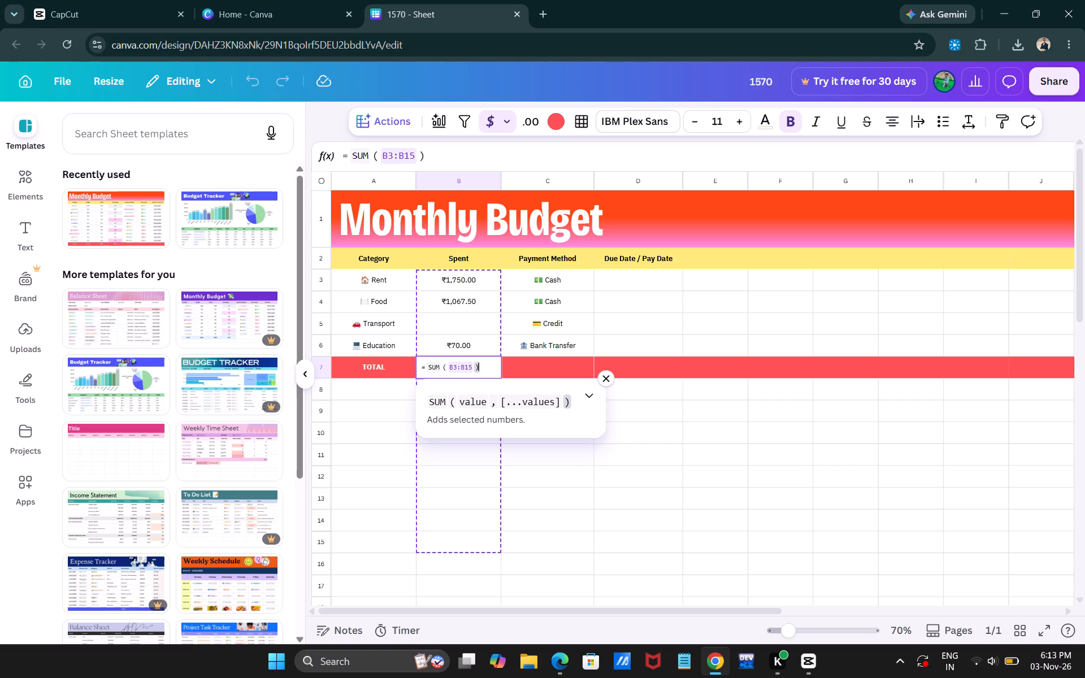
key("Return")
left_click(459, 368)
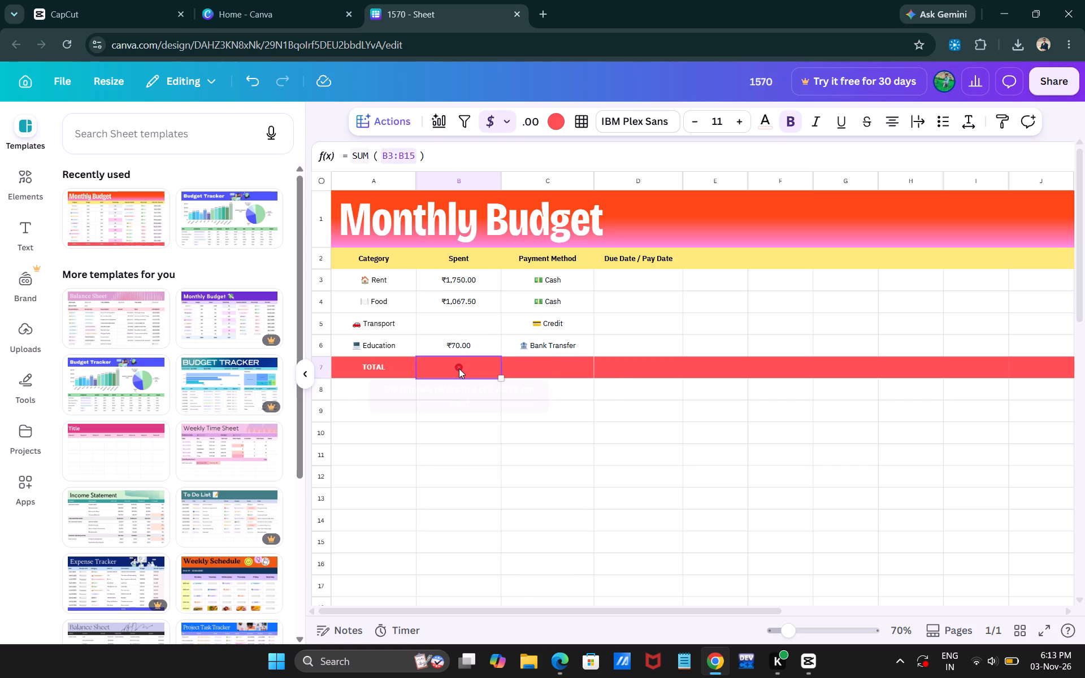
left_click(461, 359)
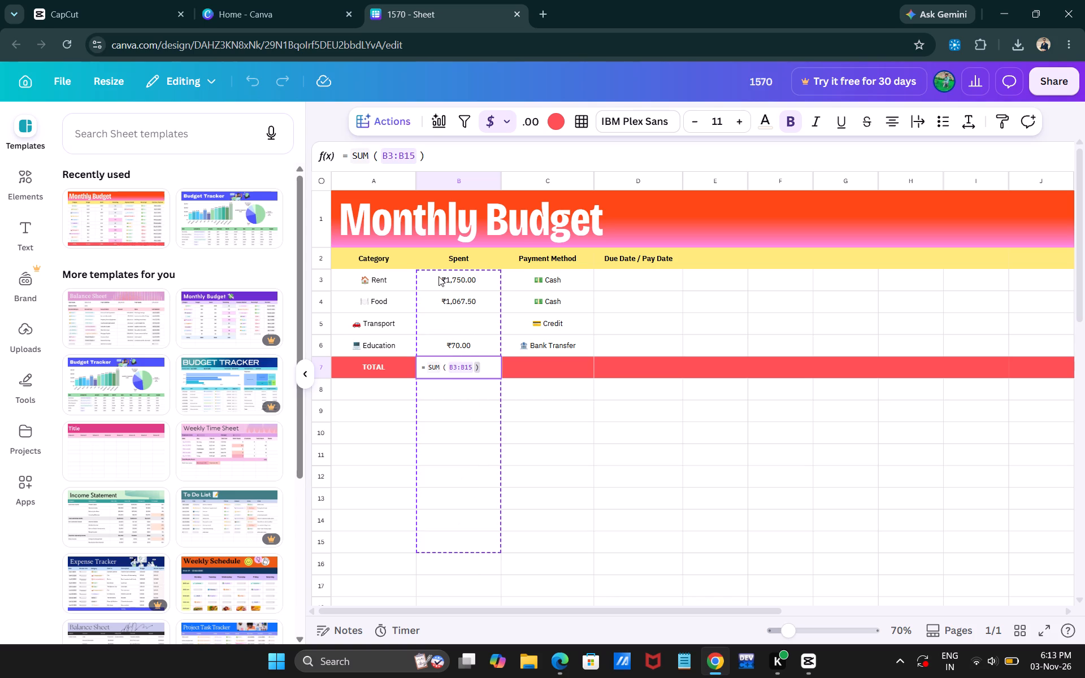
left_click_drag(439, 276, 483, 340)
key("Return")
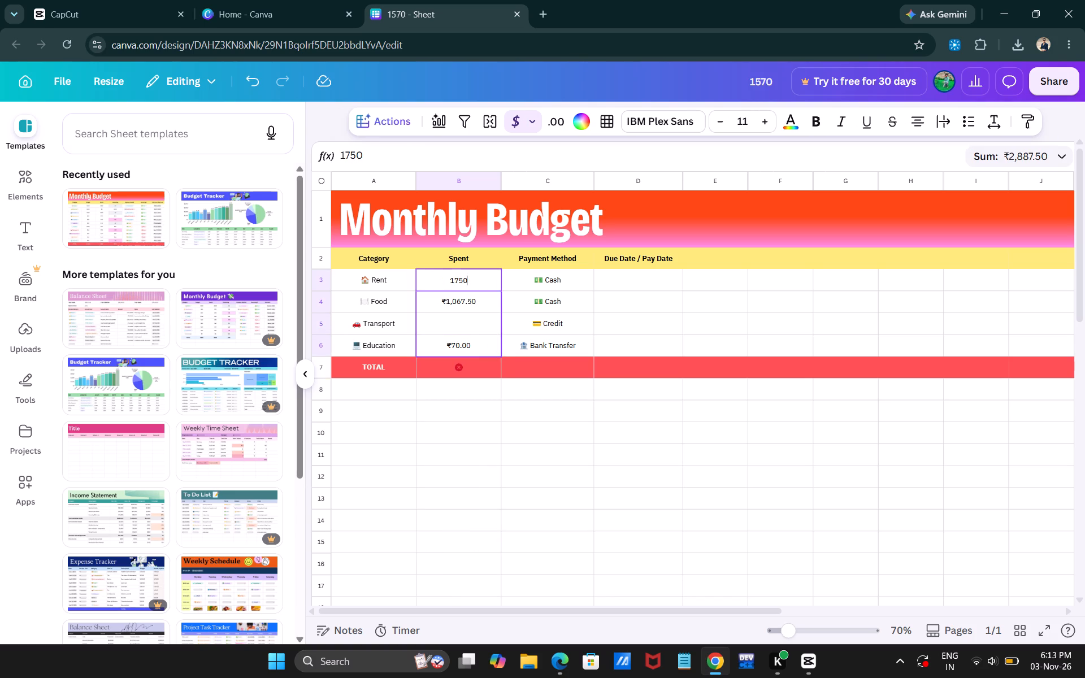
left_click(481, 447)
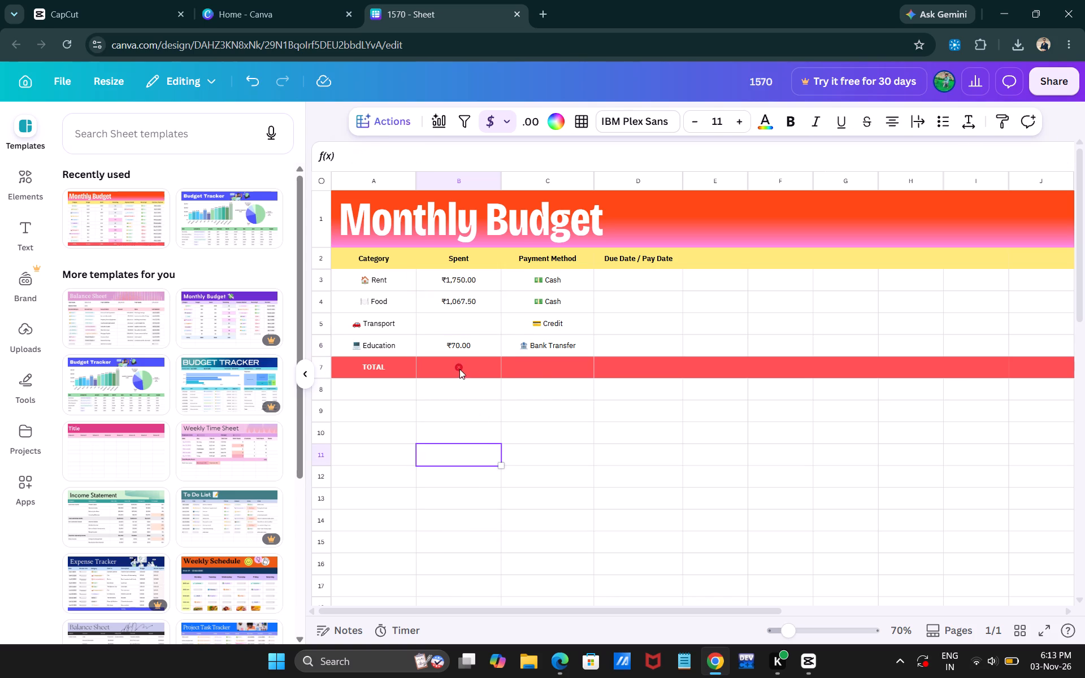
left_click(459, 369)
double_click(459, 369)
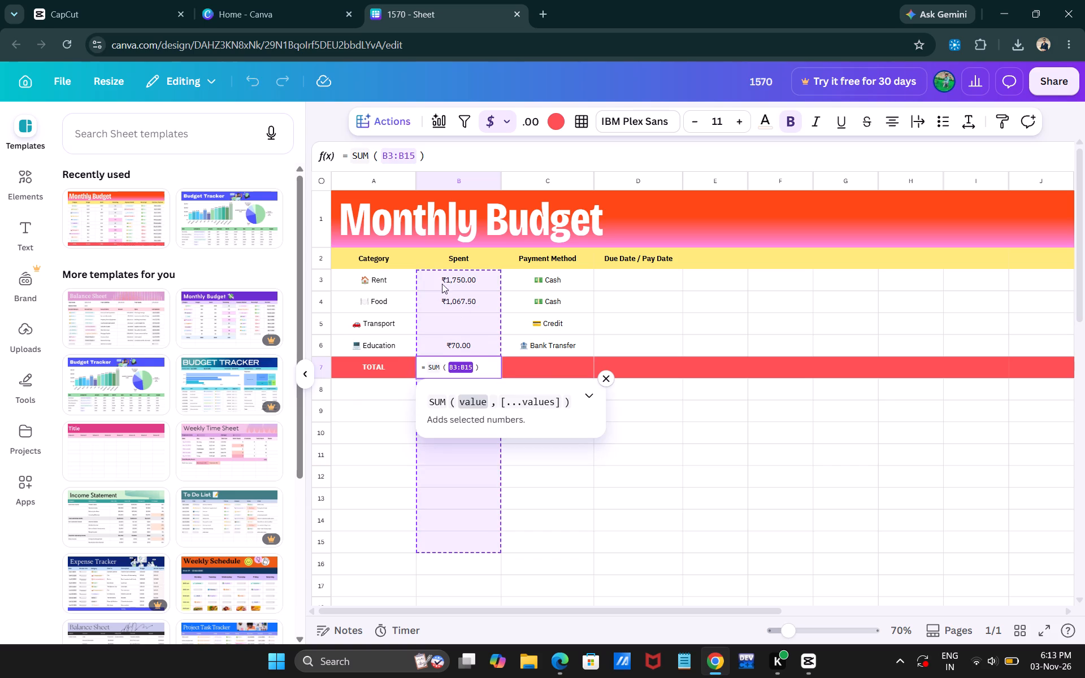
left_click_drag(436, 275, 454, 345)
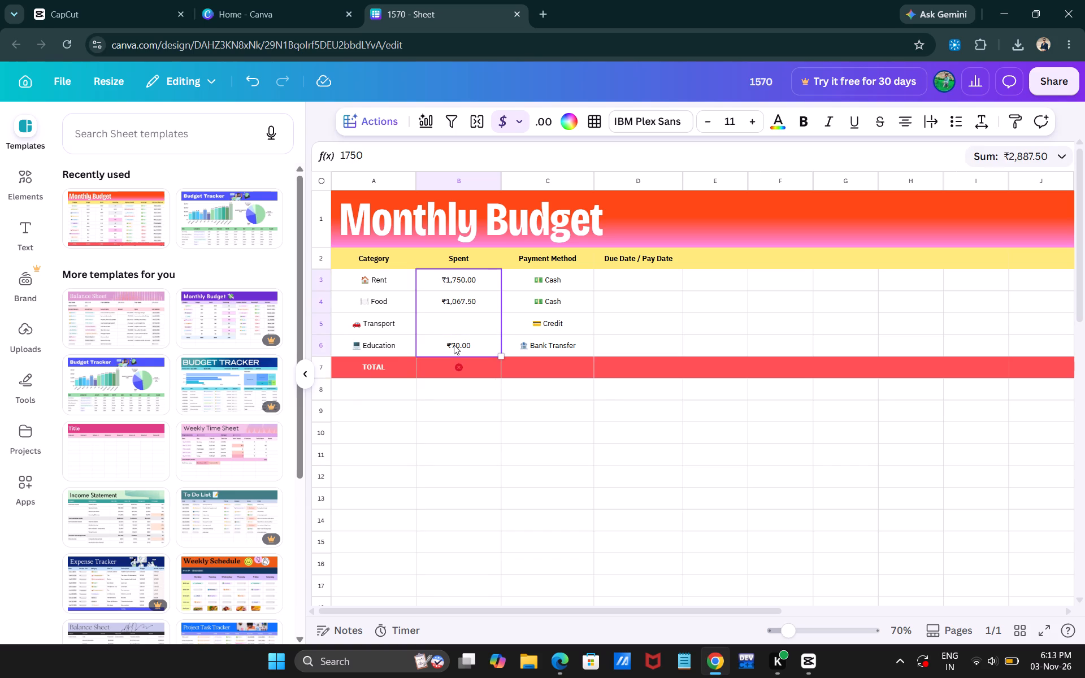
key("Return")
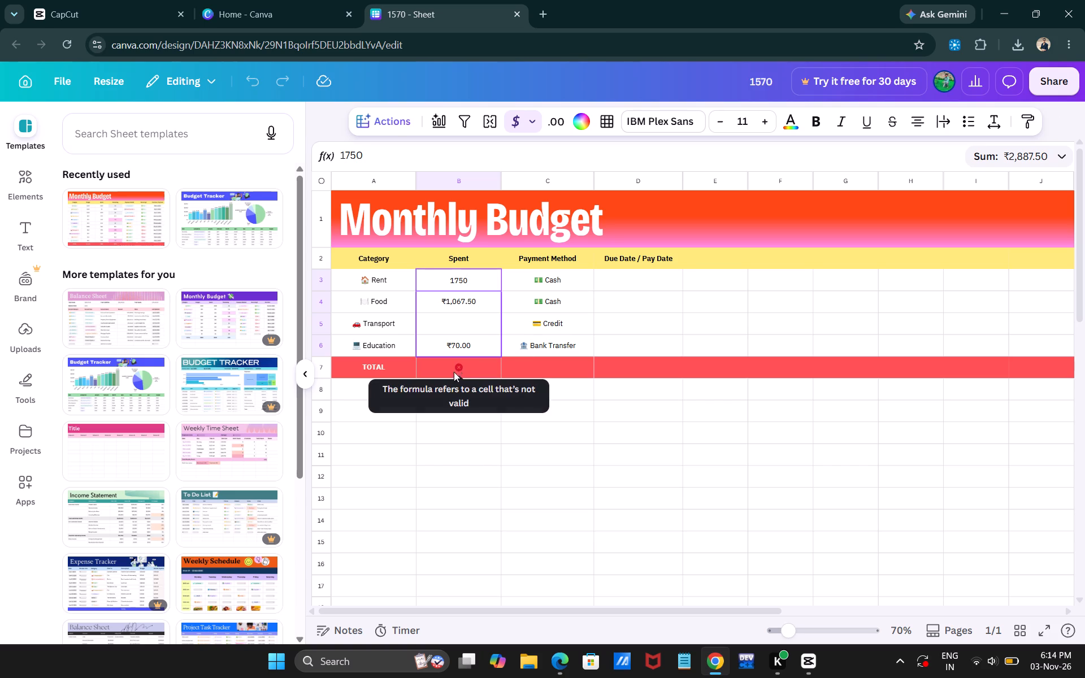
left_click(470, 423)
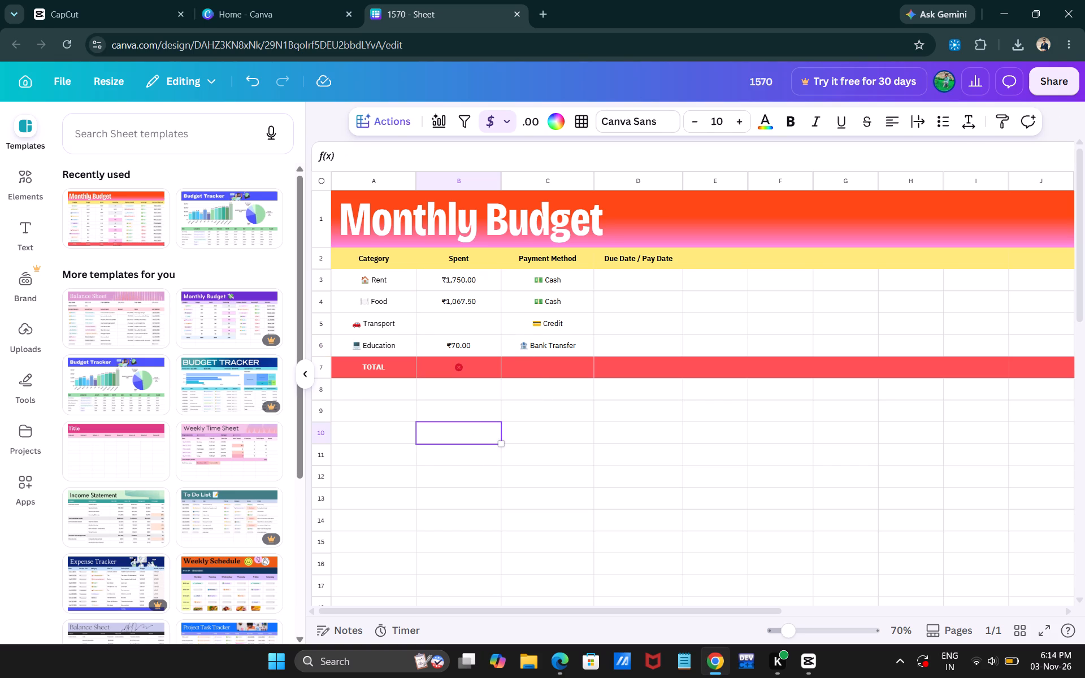
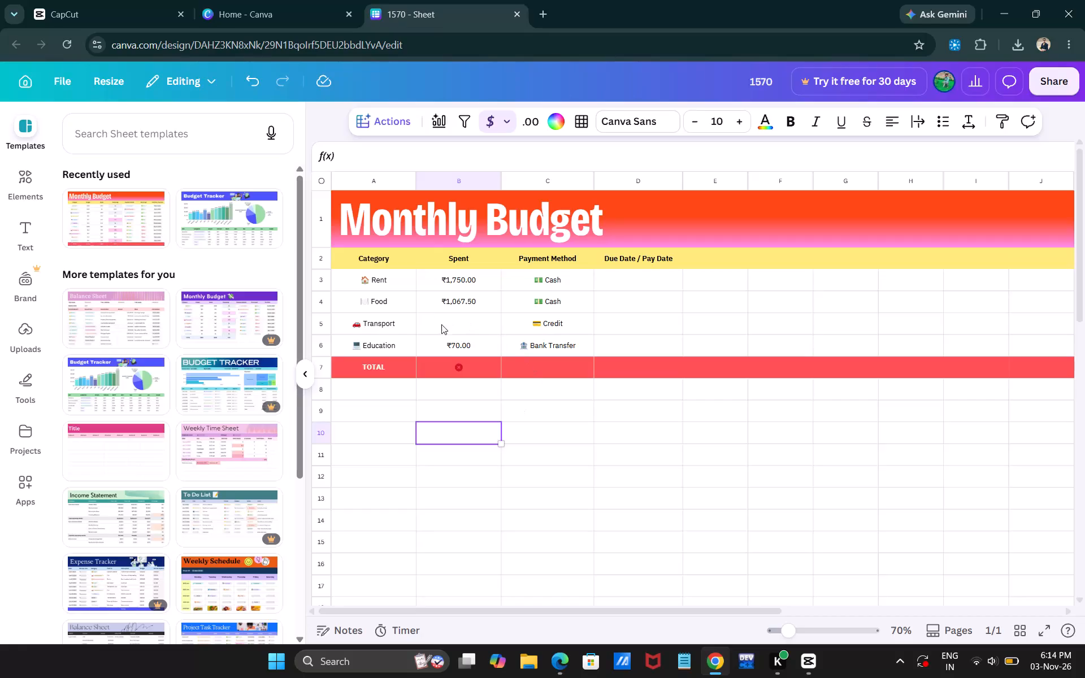
Enter Spent amounts of 500 in the Transport row and 40000 in the Education row.
left_click(450, 321)
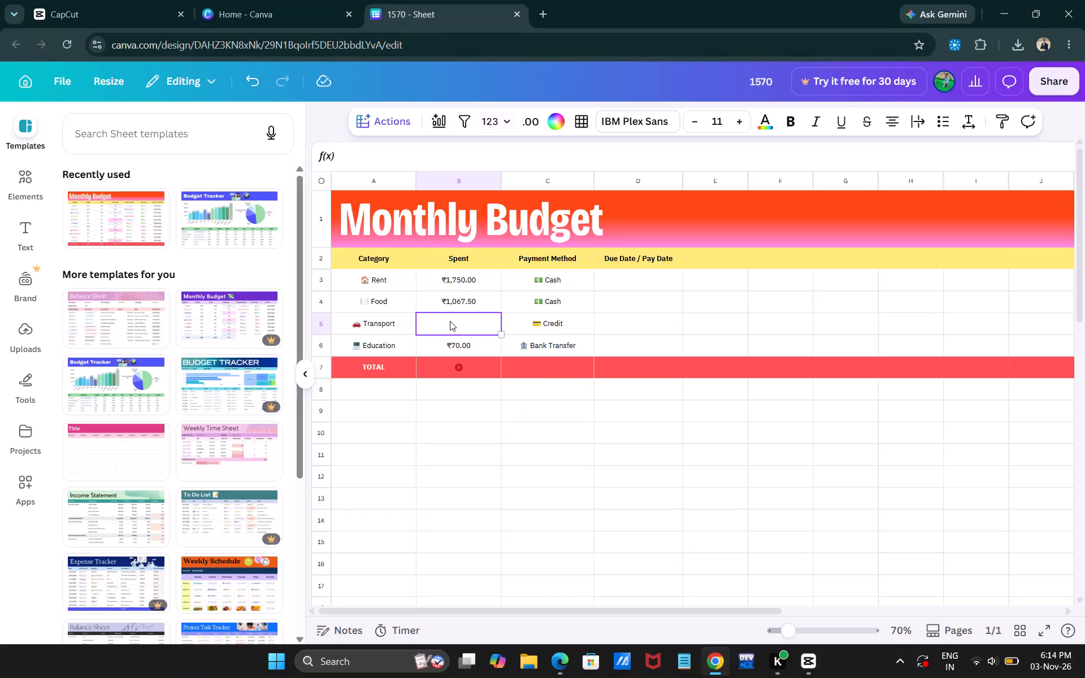
type("500")
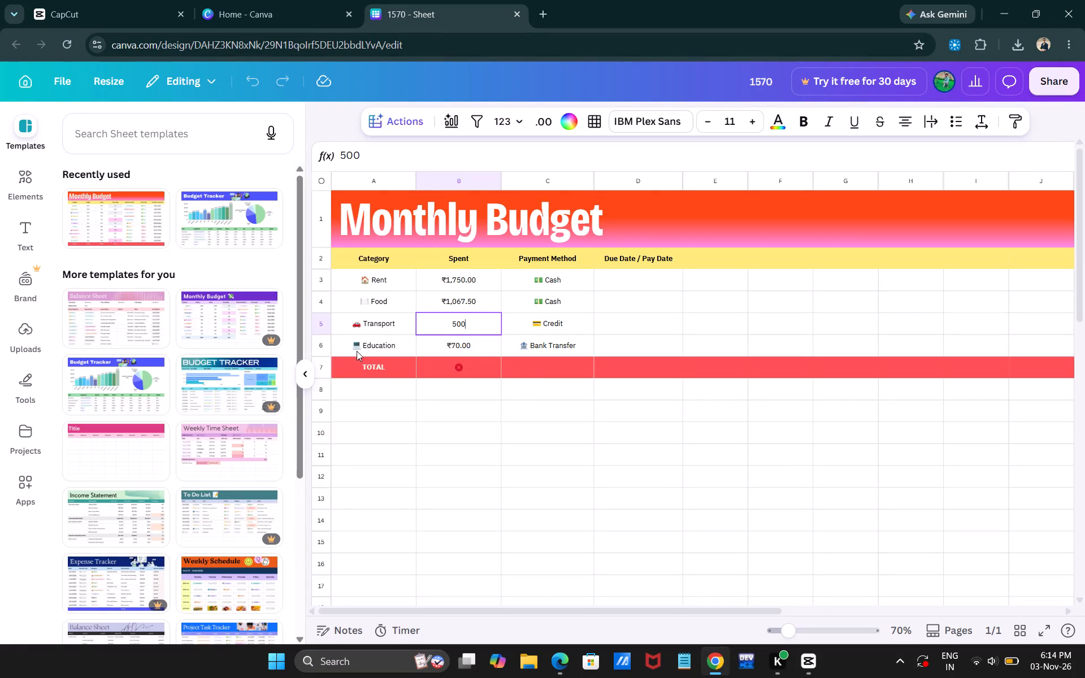
left_click(470, 346)
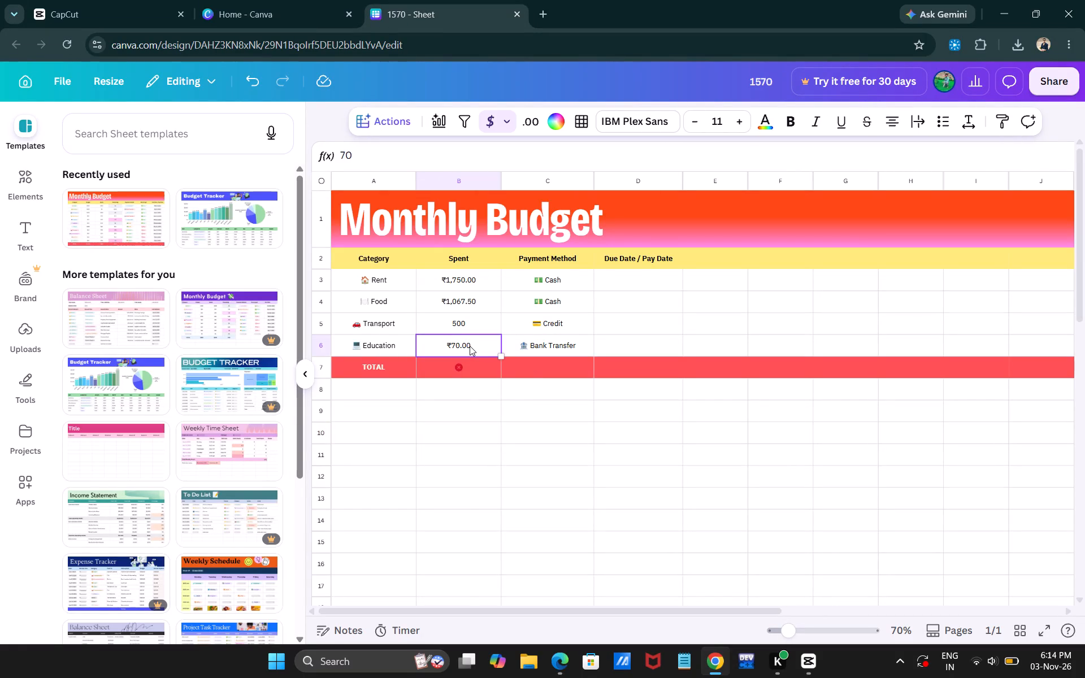
key("4")
type("0000")
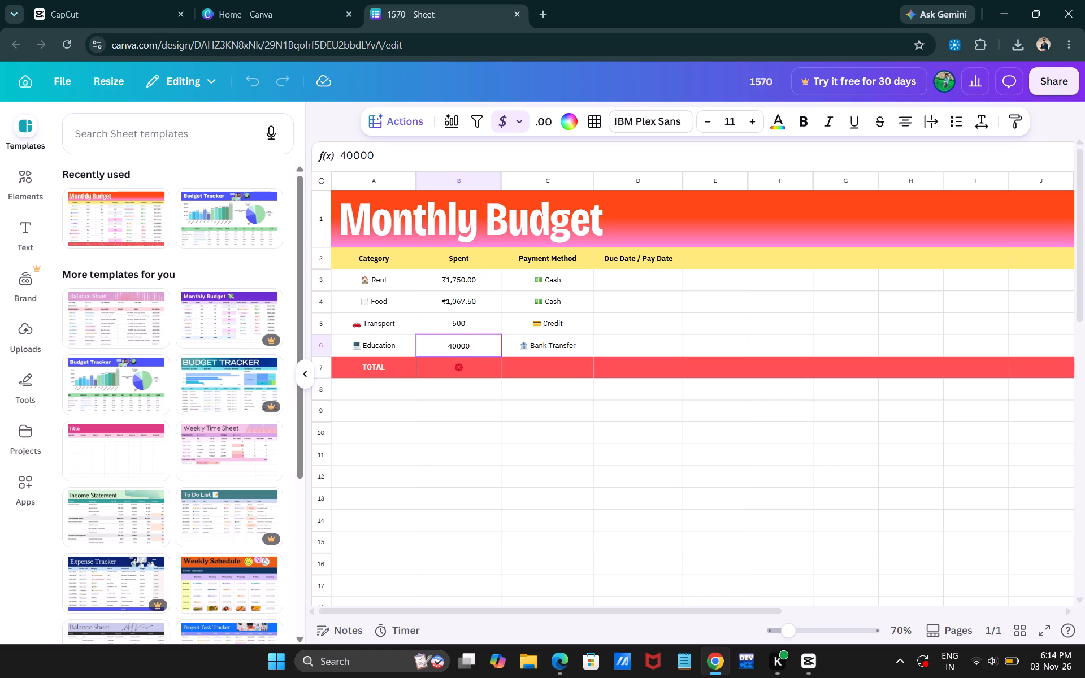
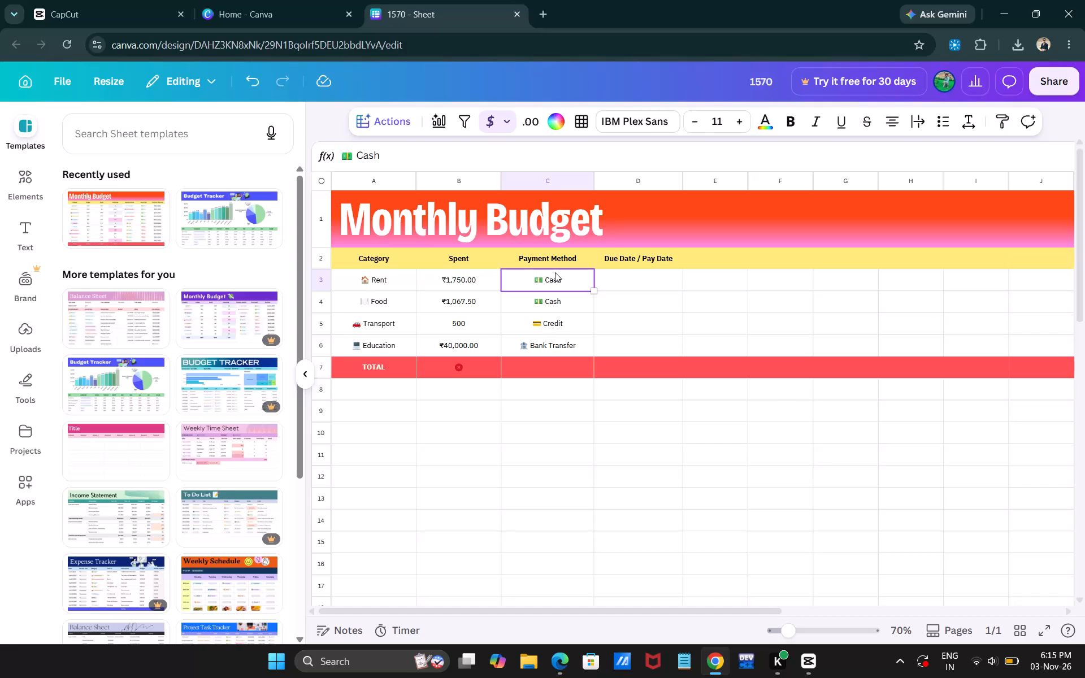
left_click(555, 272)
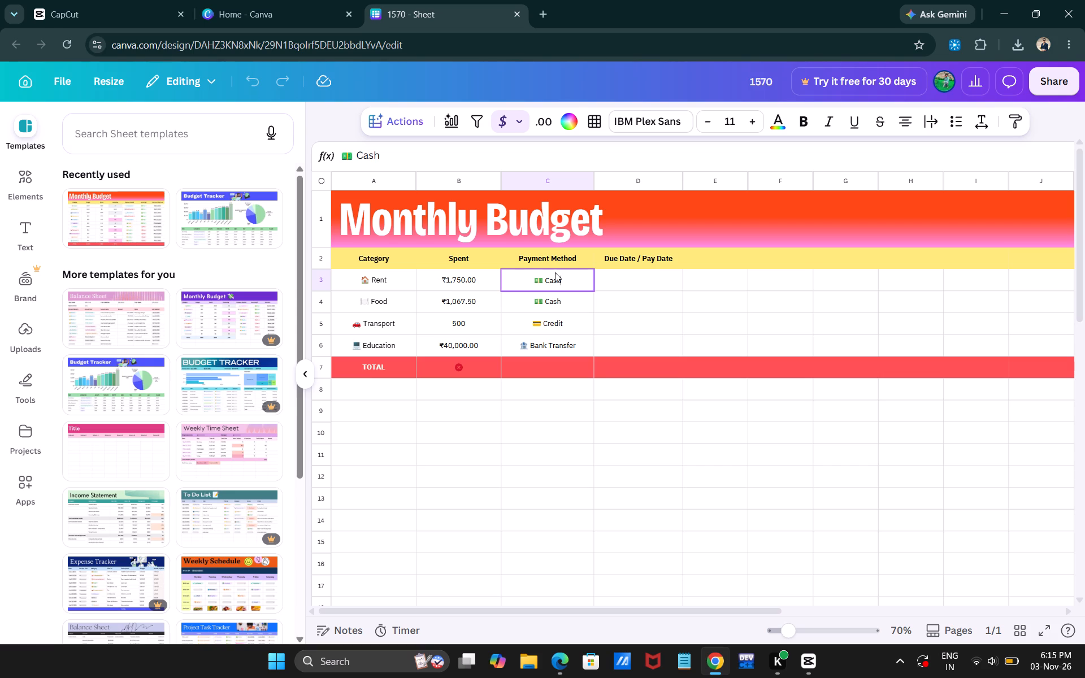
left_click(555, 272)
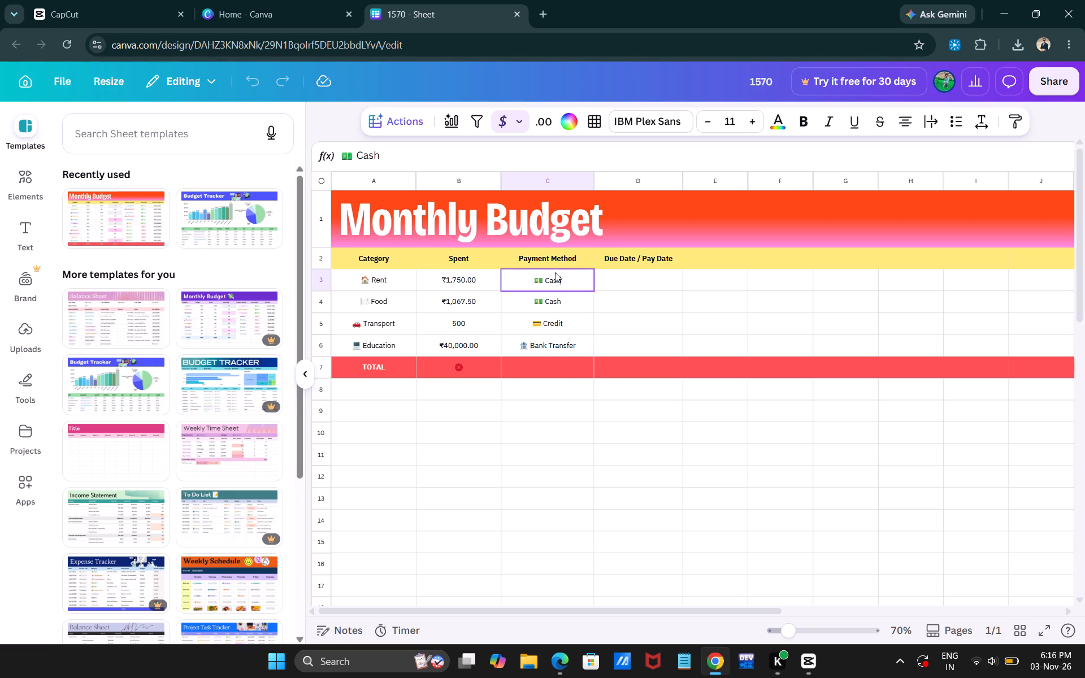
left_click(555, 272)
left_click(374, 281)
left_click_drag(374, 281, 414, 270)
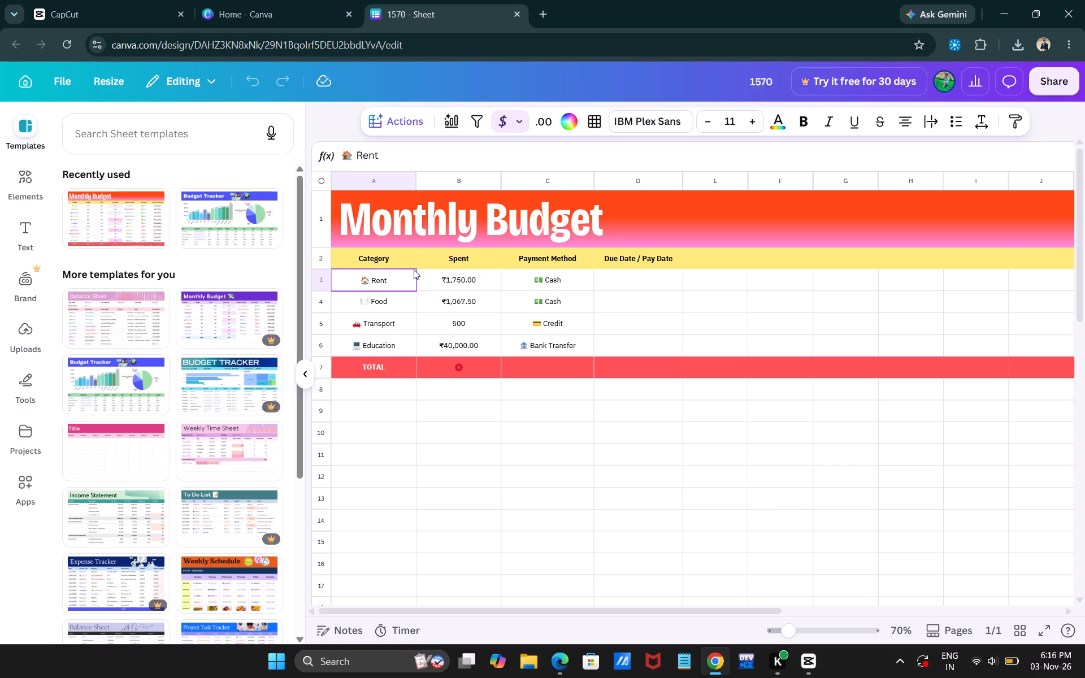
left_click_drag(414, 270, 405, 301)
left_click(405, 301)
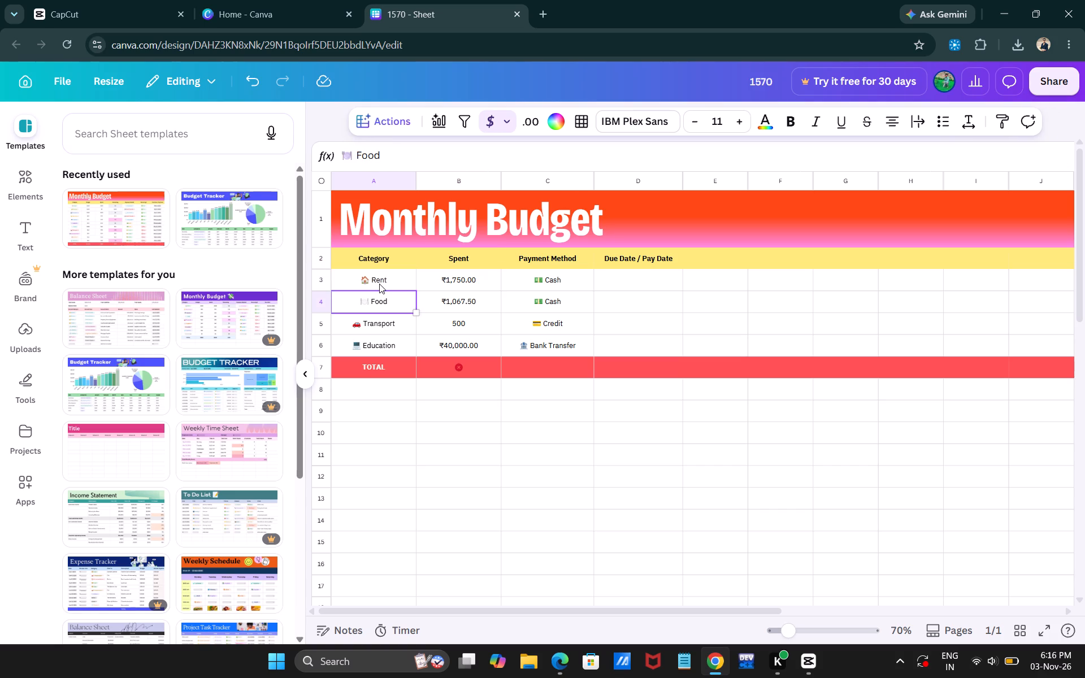
Copy the style of the Rent category cell and apply it to the Spent header cell.
left_click(379, 284)
right_click(379, 284)
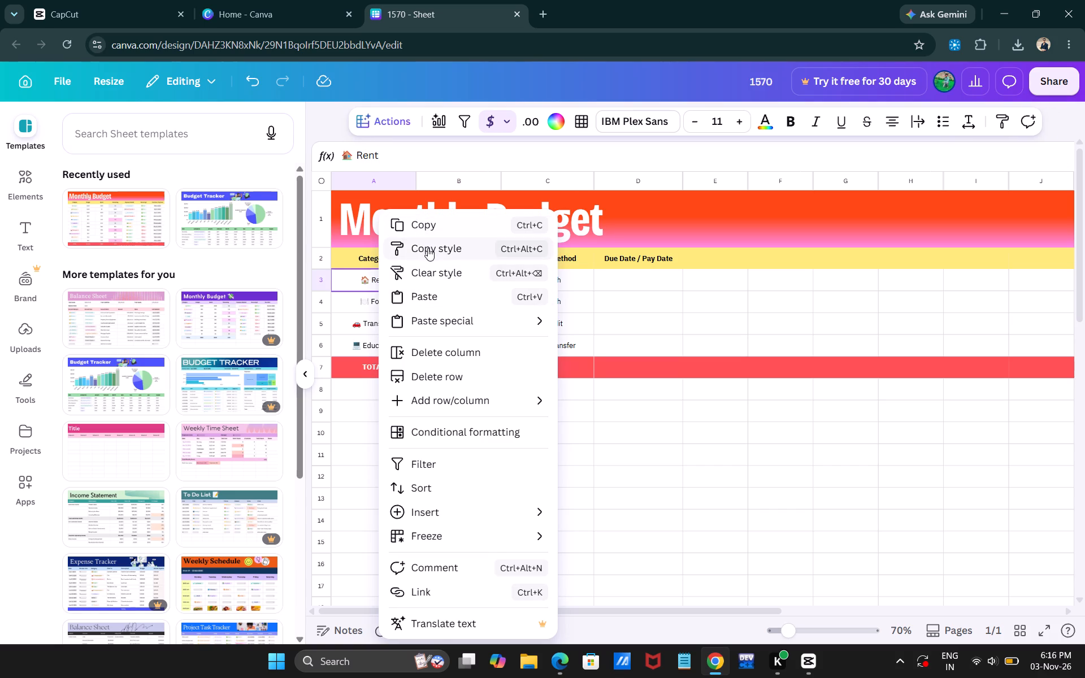
left_click(428, 248)
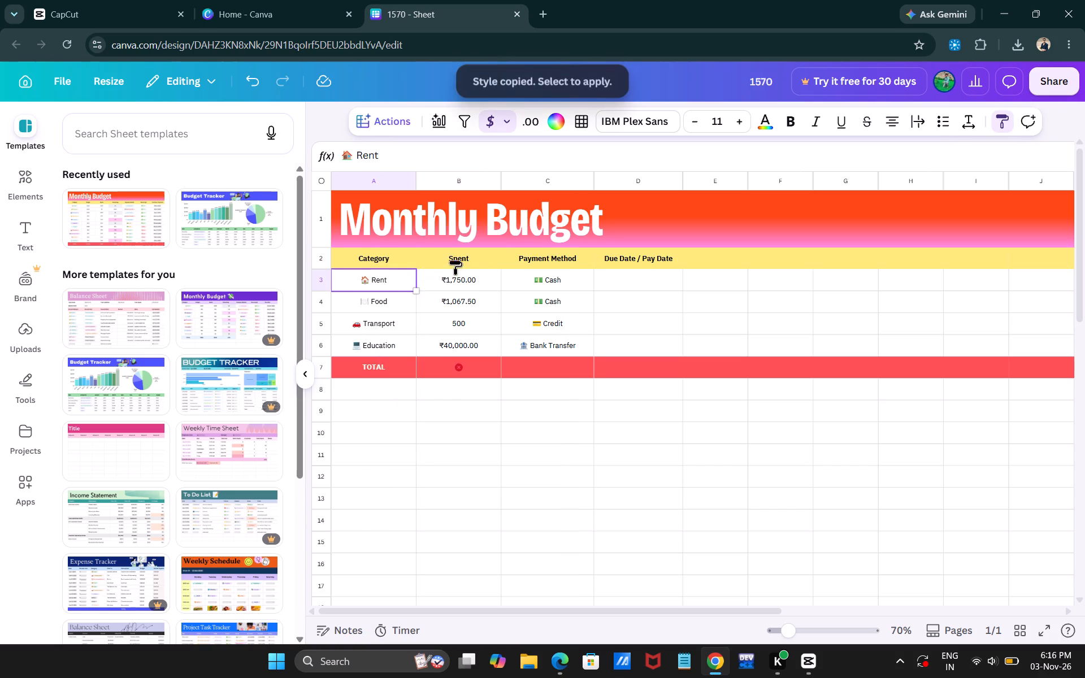
left_click_drag(457, 254, 456, 264)
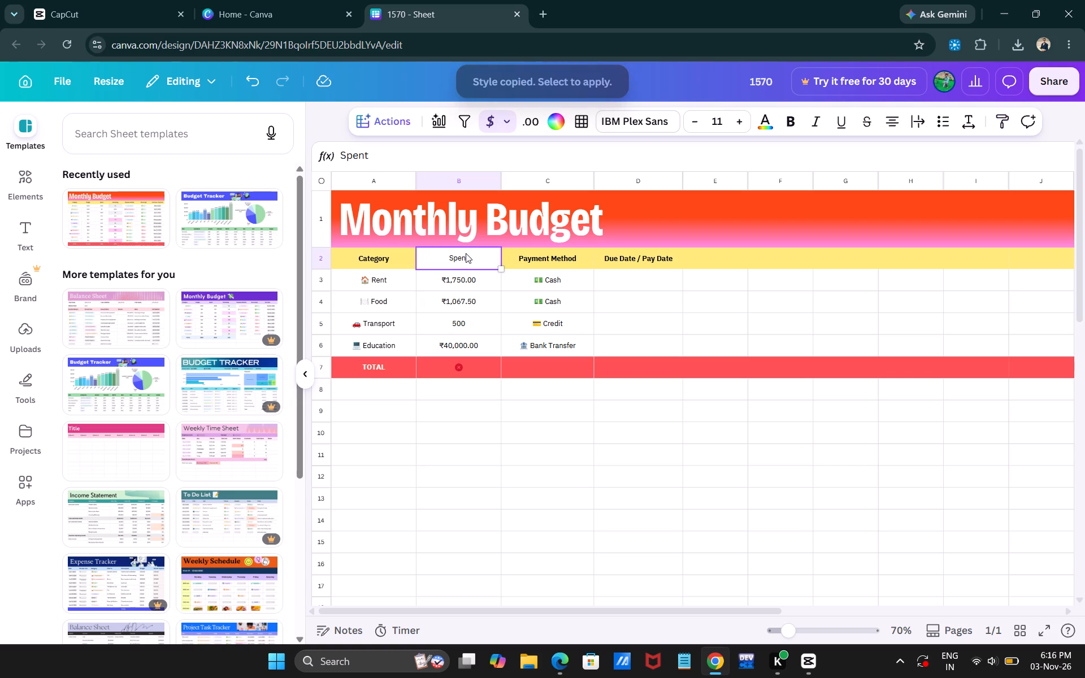
left_click_drag(465, 253, 468, 260)
double_click(468, 260)
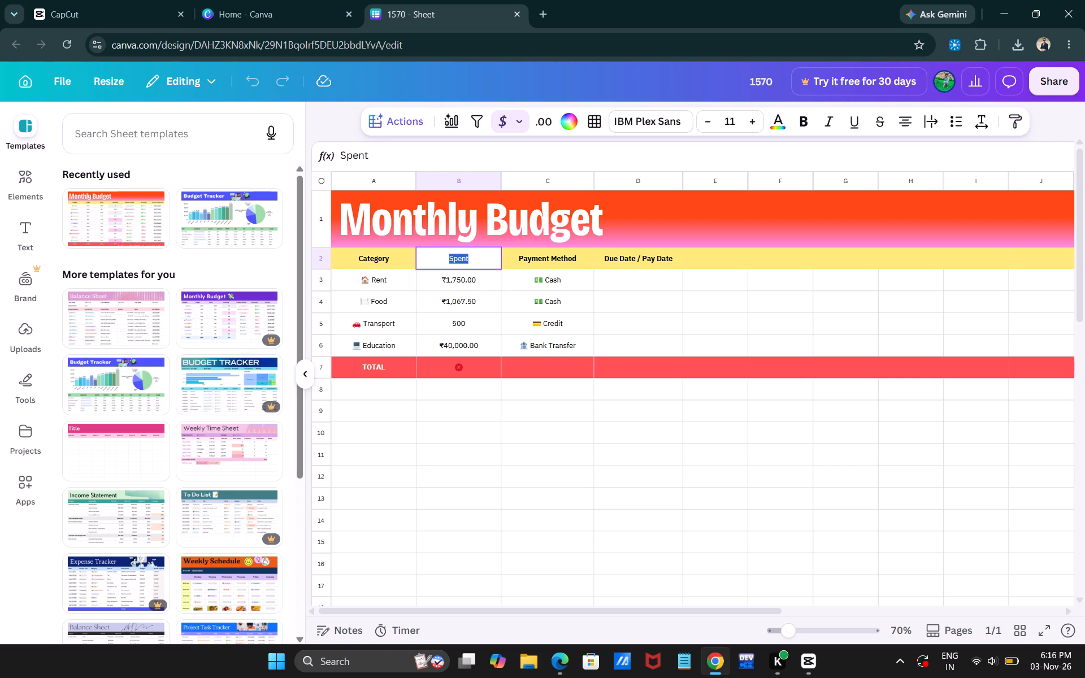
left_click(444, 321)
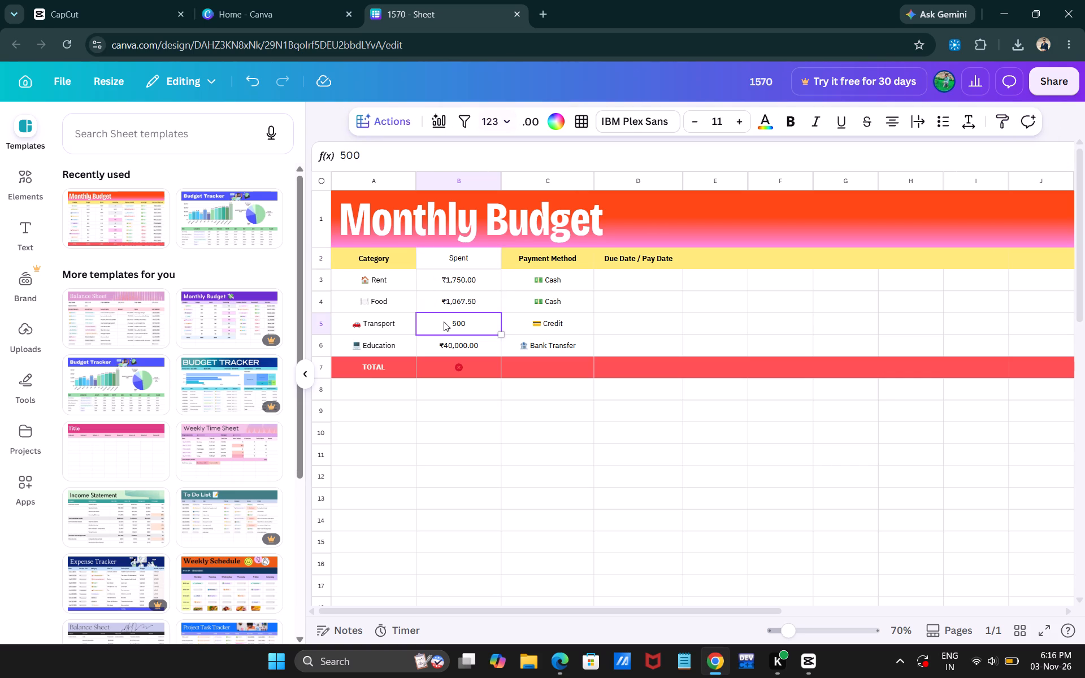
Copy the Rent category cell and paste it over the Spent header cell, allowing clipboard access for the site.
left_click(369, 280)
right_click(369, 280)
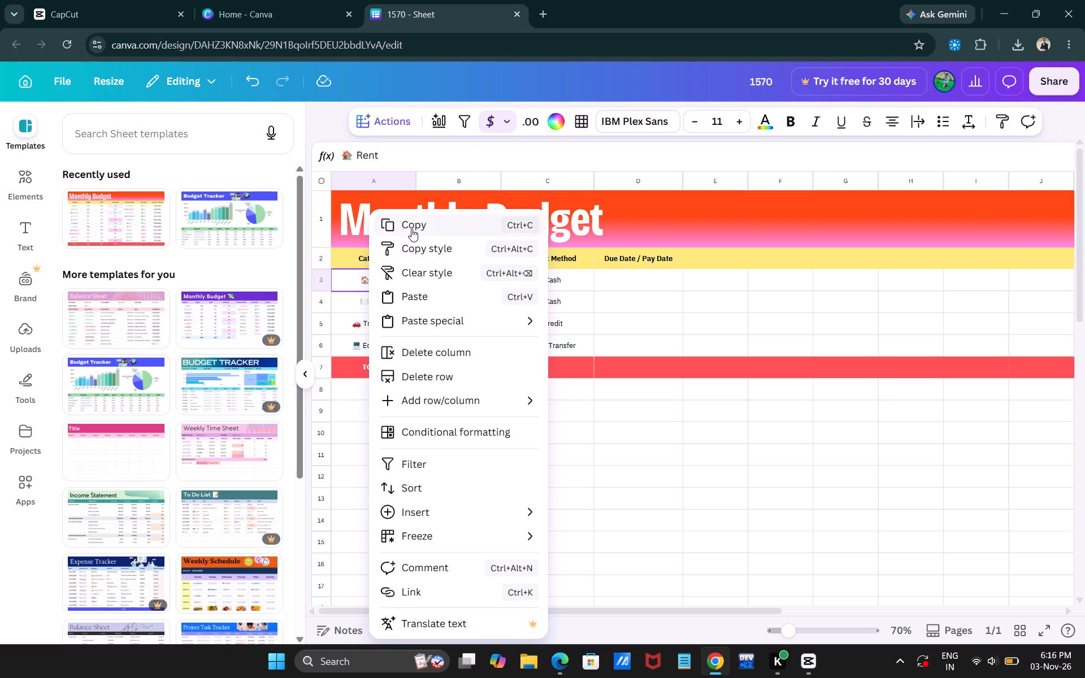
left_click(411, 229)
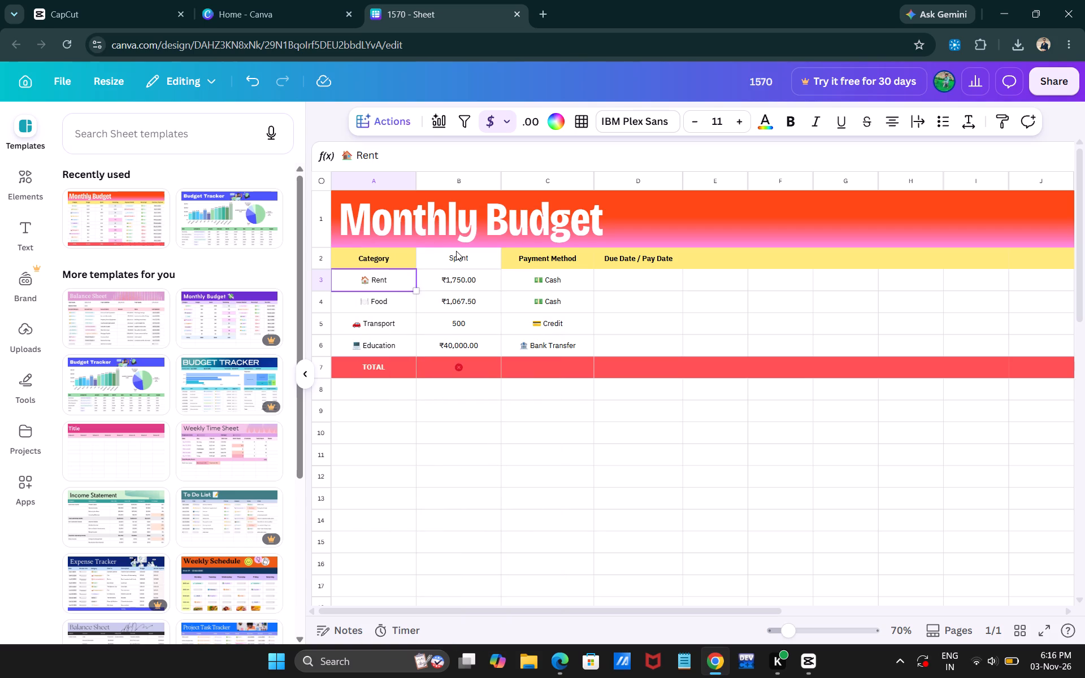
left_click(456, 251)
right_click(456, 251)
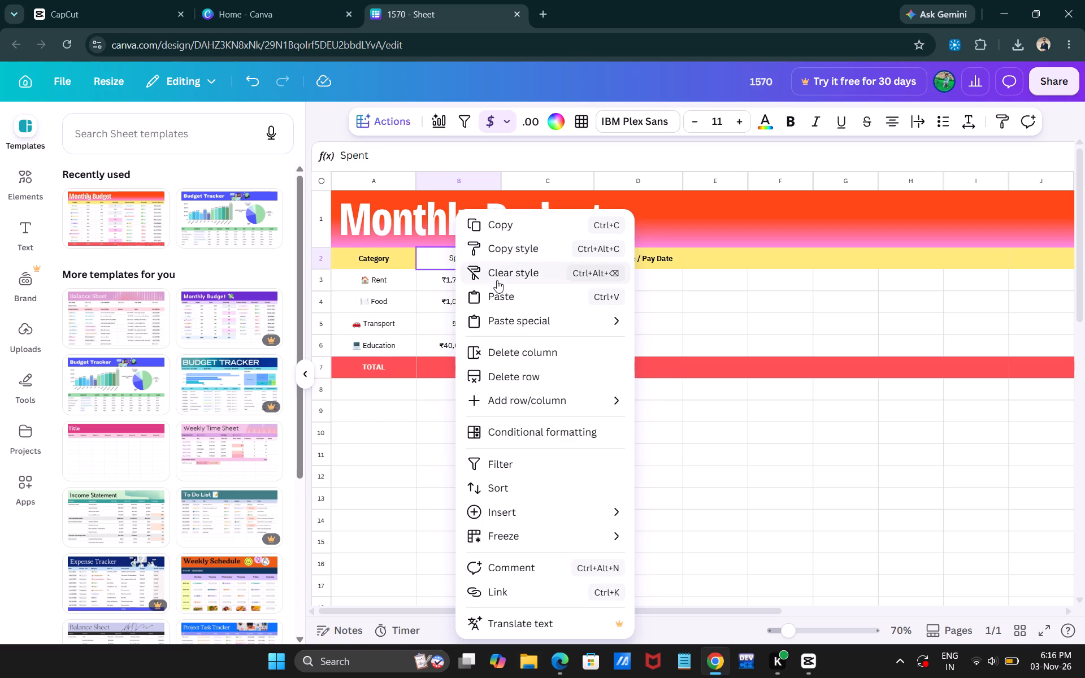
left_click(499, 301)
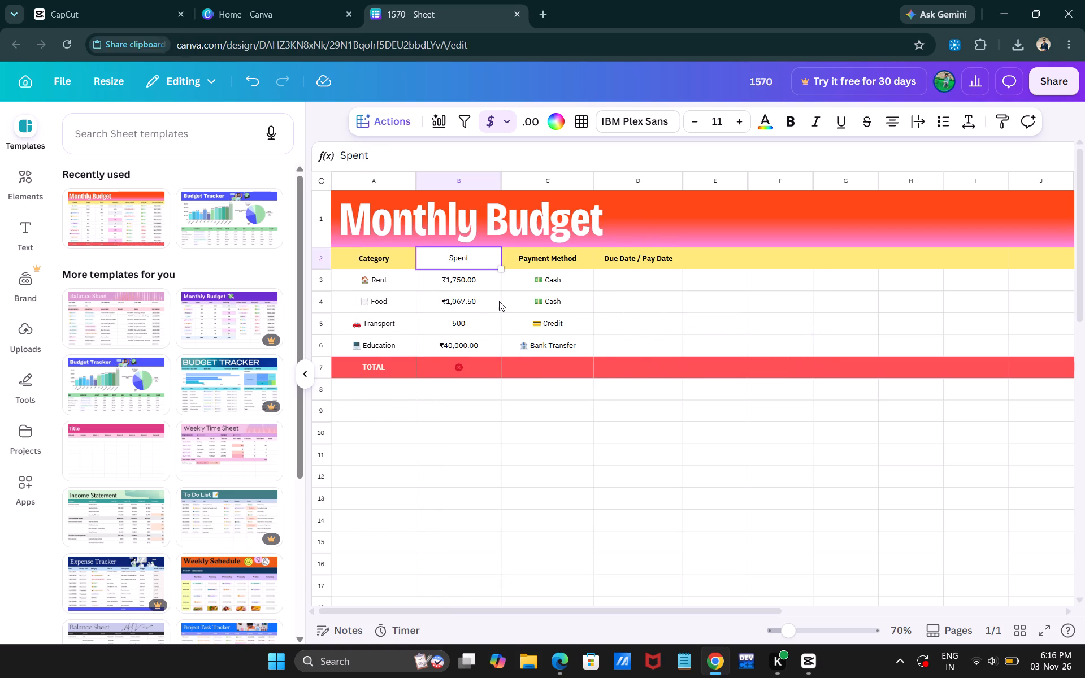
left_click(225, 151)
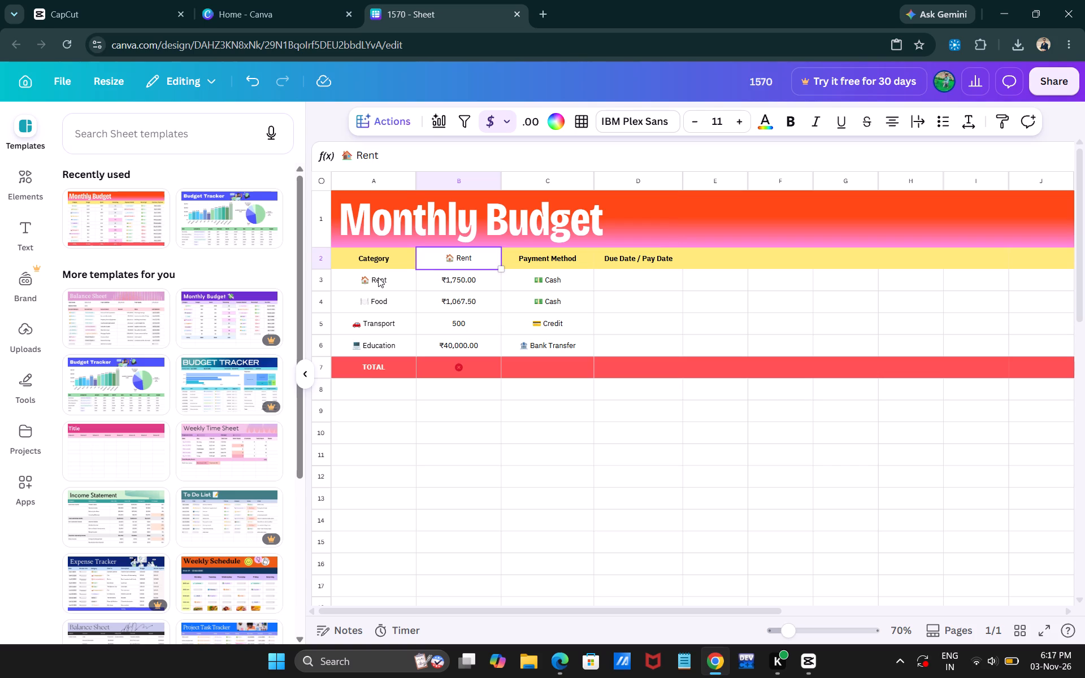
Open the Rent category cell in the first column for text editing.
left_click(378, 277)
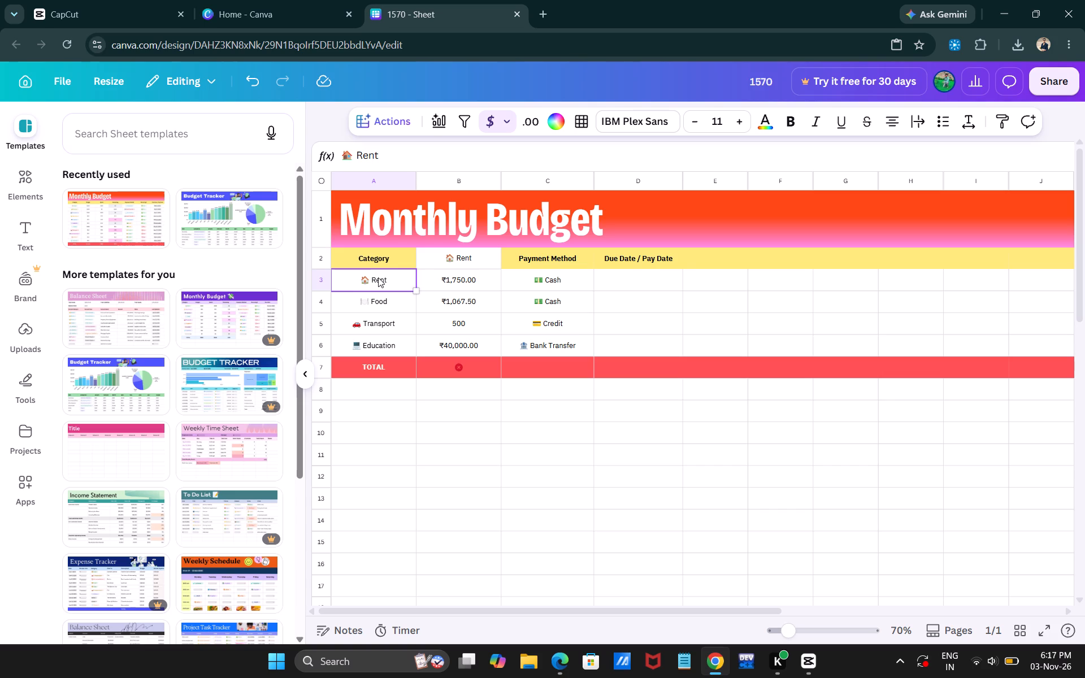
left_click(378, 277)
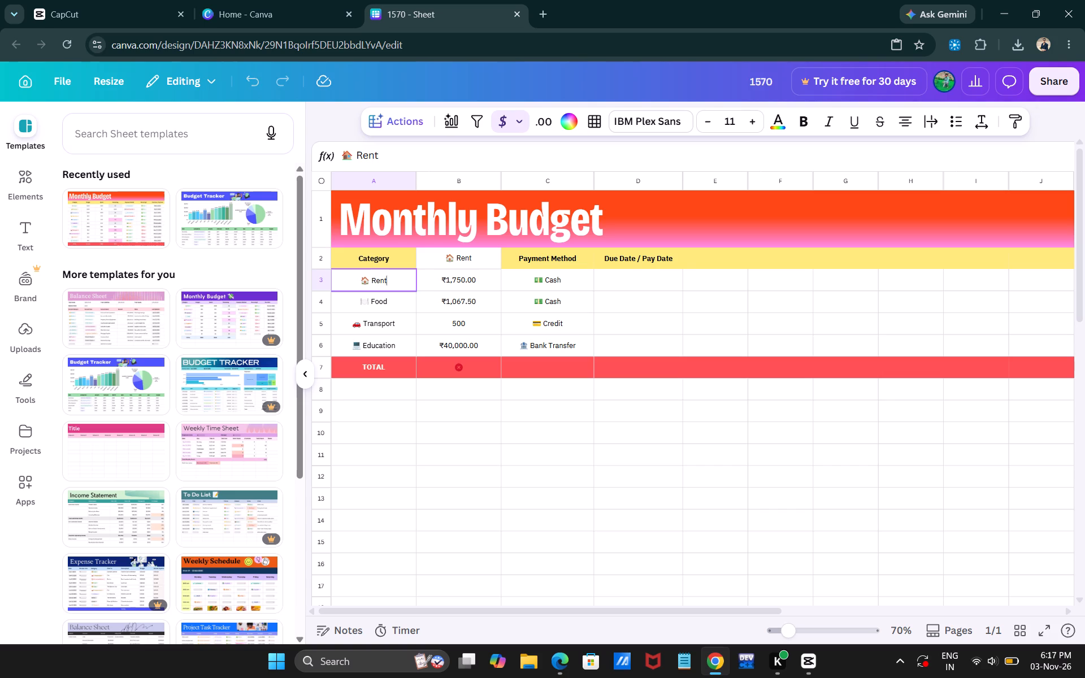
left_click(378, 277)
left_click(378, 277)
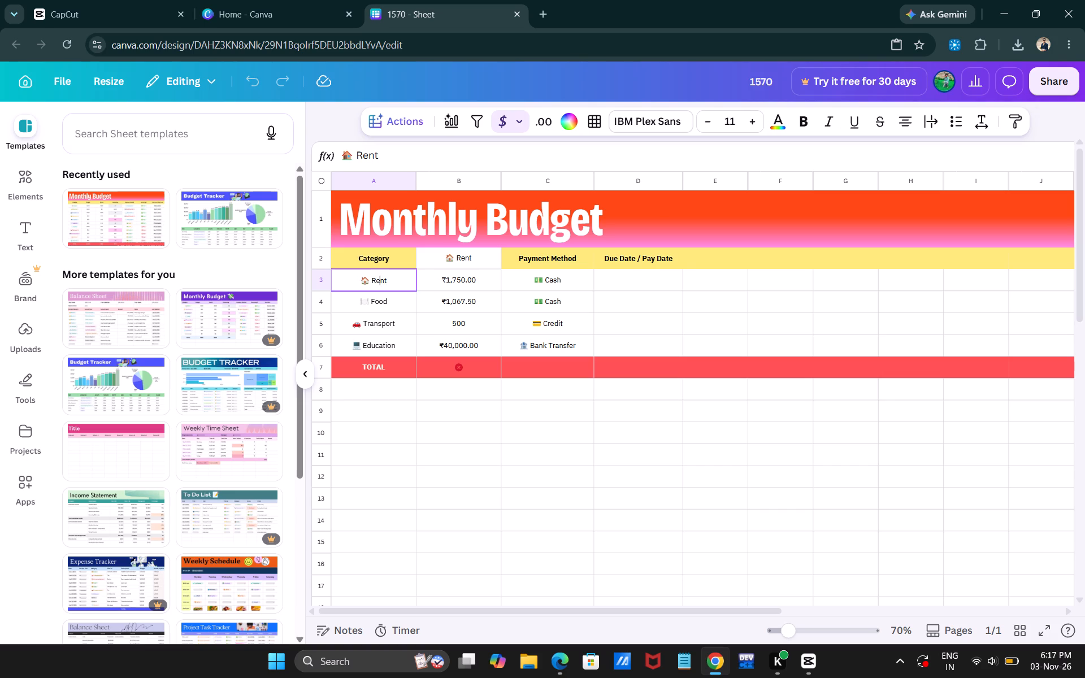